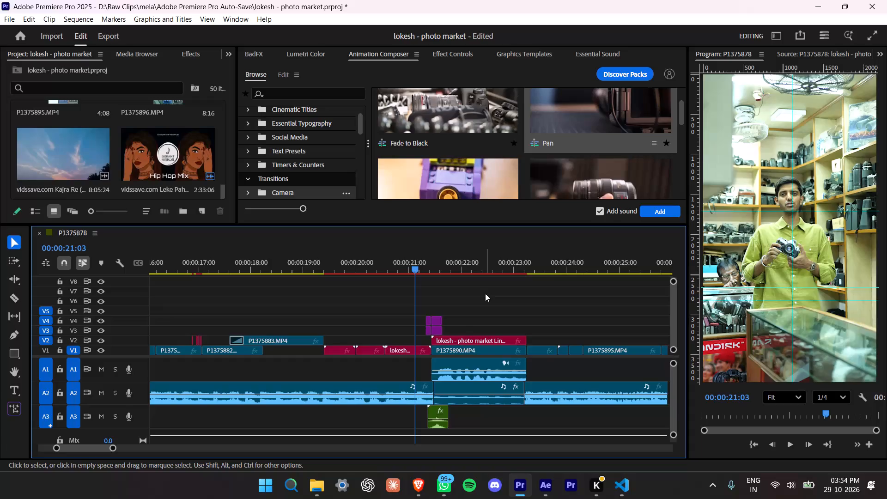
# Move the linked composition clip and the transition clips above P1375890.MP4 up to tracks V6 through V8, keeping their timing.
pyautogui.click(485, 293)
pyautogui.press('space')
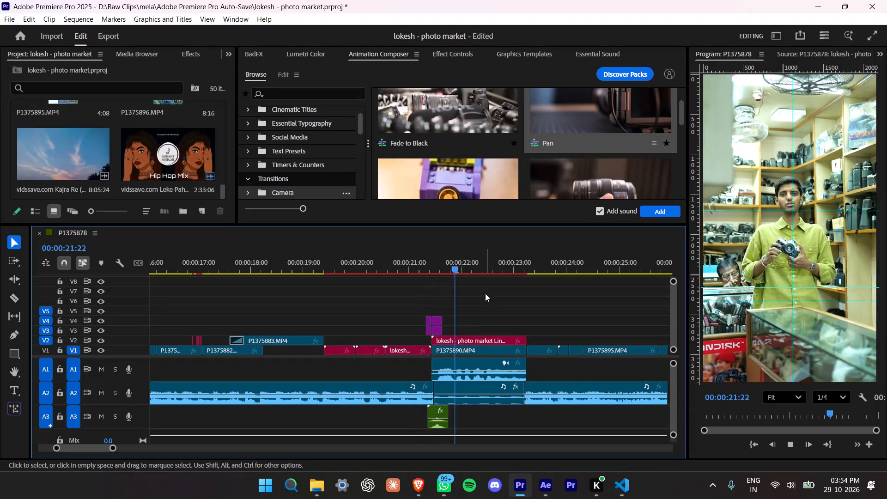
pyautogui.press('space')
pyautogui.moveTo(411, 303); pyautogui.dragTo(498, 339)
pyautogui.moveTo(492, 339); pyautogui.dragTo(488, 306)
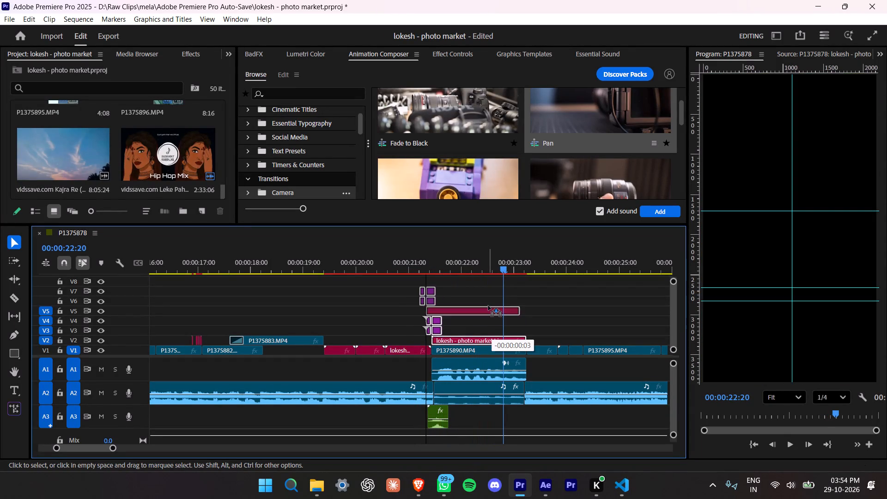
pyautogui.moveTo(488, 306); pyautogui.dragTo(490, 304)
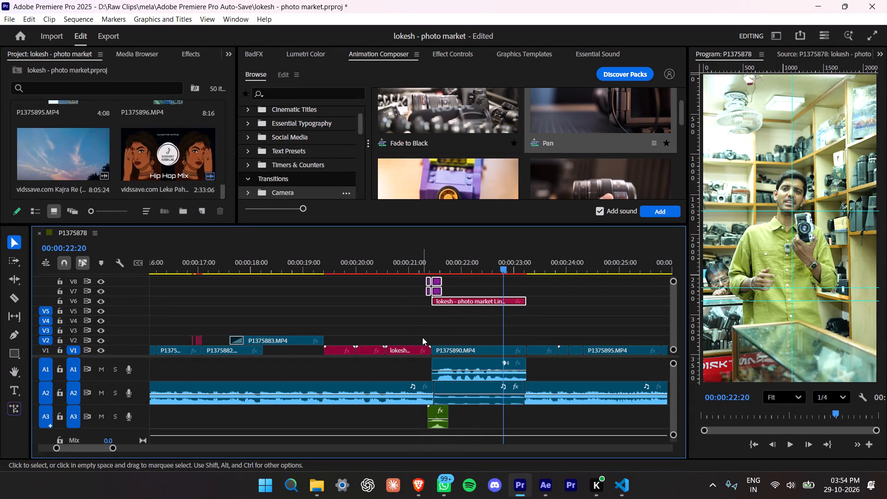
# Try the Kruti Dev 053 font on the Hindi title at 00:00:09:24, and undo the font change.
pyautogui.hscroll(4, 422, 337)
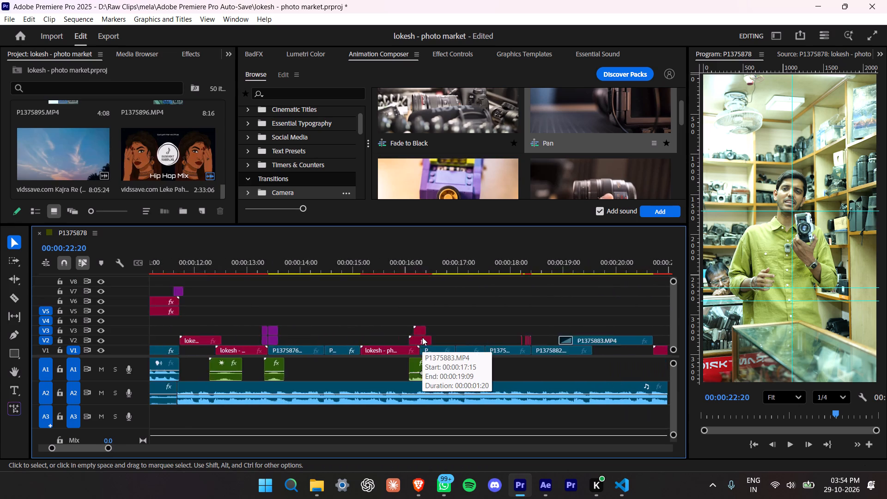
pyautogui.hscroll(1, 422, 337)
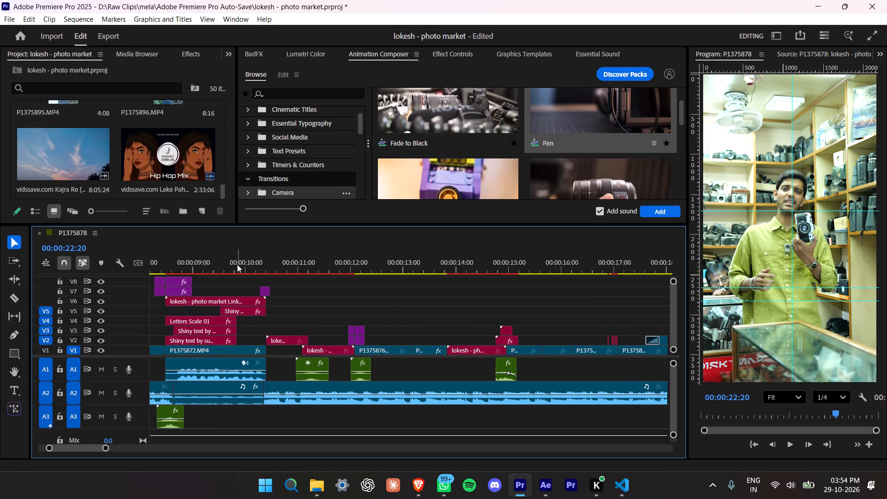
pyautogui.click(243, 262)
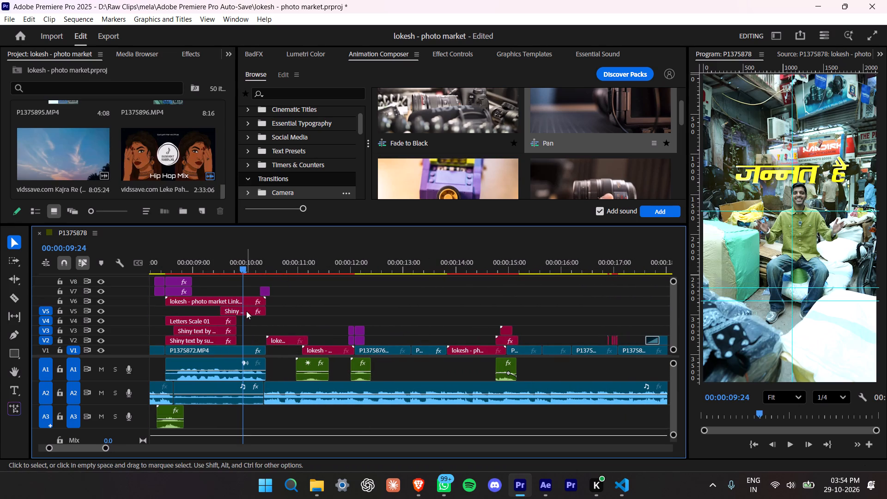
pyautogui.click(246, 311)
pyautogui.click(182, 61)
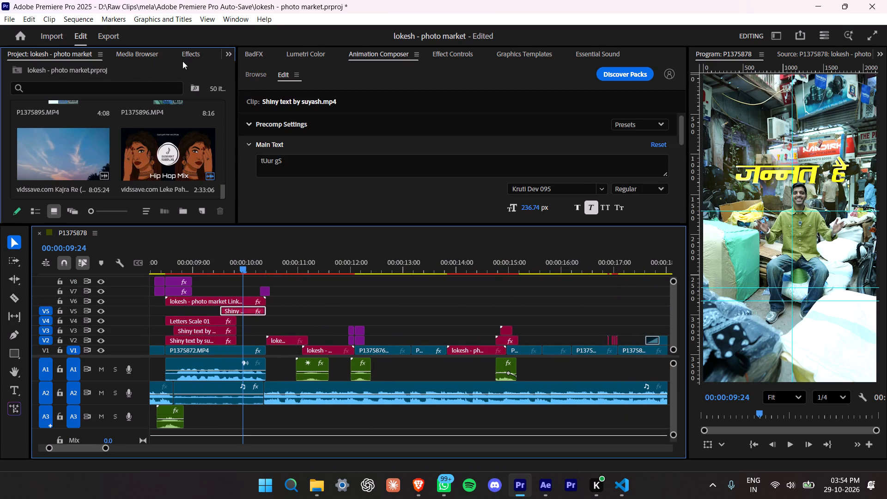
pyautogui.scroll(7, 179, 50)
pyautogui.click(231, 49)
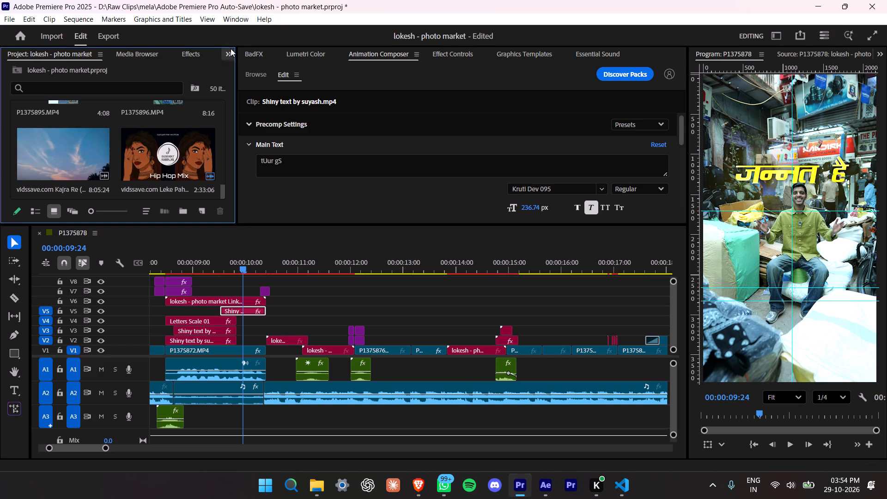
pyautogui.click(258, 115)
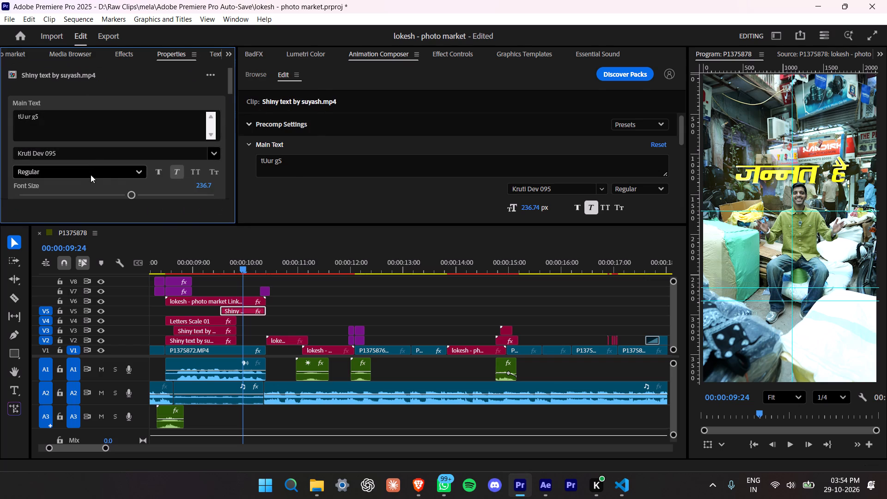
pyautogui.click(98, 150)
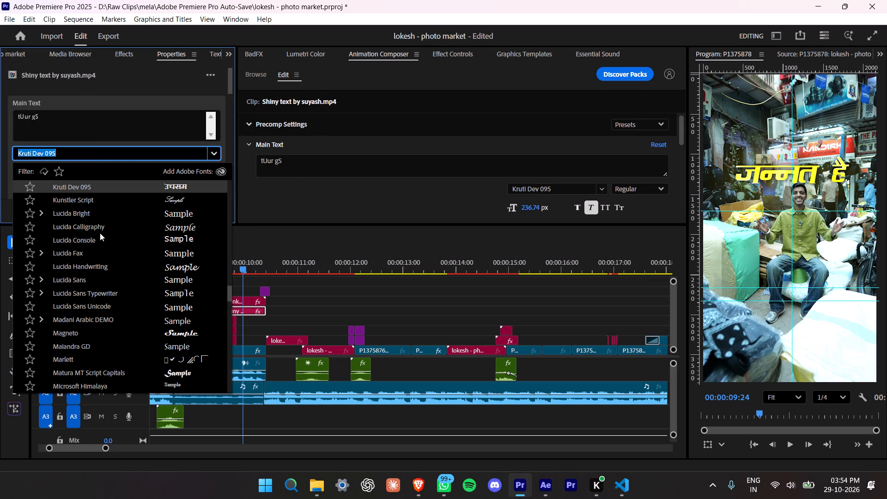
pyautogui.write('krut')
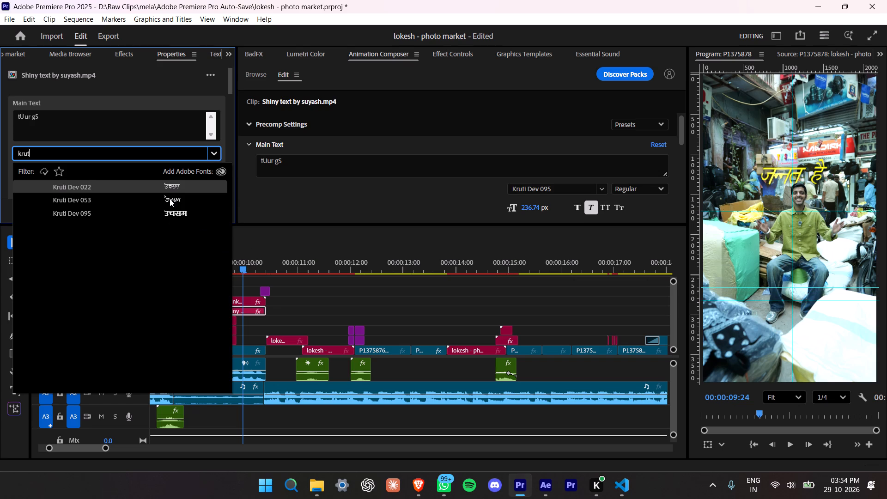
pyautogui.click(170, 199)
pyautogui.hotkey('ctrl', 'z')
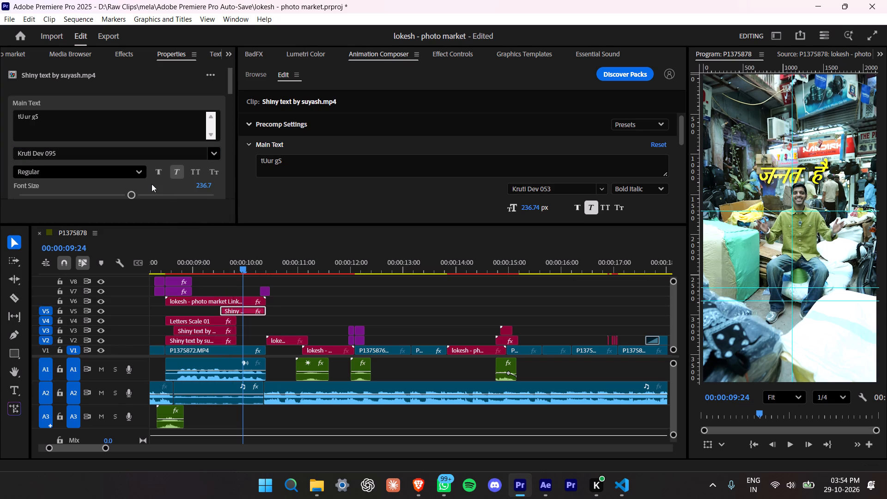
# Duplicate the Letters Scale 01 title and the two Shiny text titles over P1375872.MP4 to 00:00:21:11, on tracks V2 through V4.
pyautogui.hscroll(-4, 482, 325)
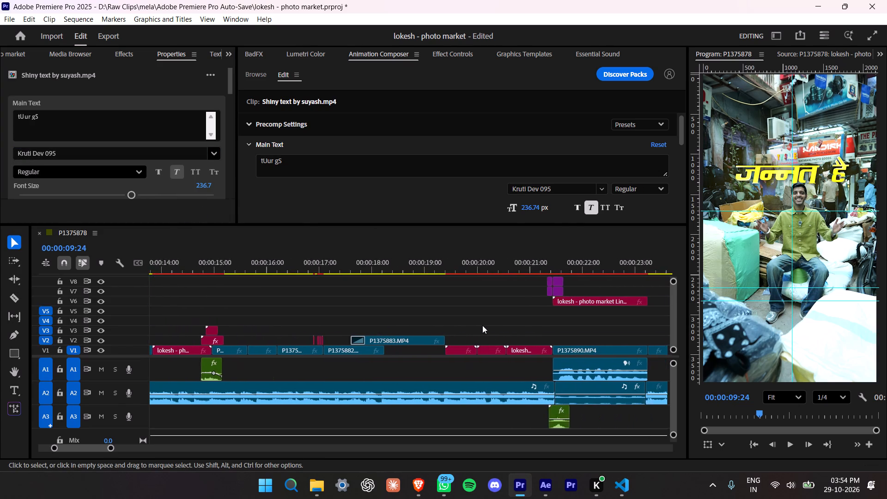
pyautogui.hscroll(-1, 482, 325)
pyautogui.moveTo(498, 276); pyautogui.dragTo(499, 271)
pyautogui.moveTo(493, 270); pyautogui.dragTo(503, 270)
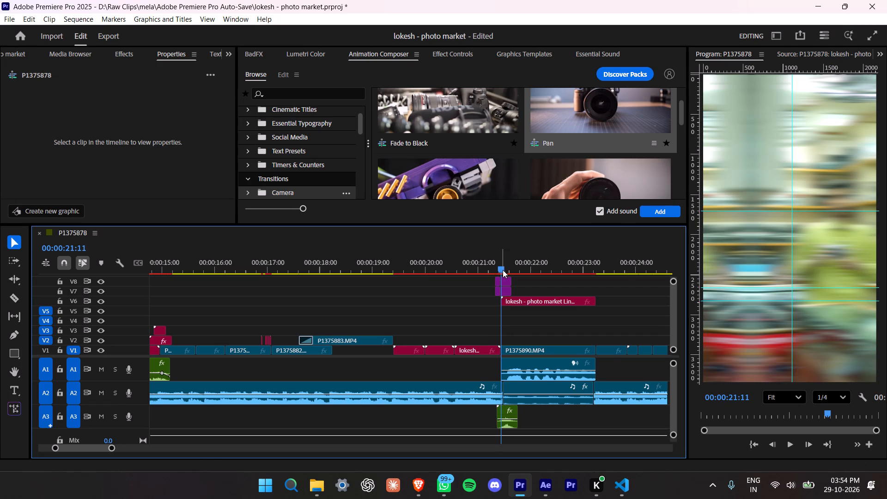
pyautogui.hscroll(5, 390, 311)
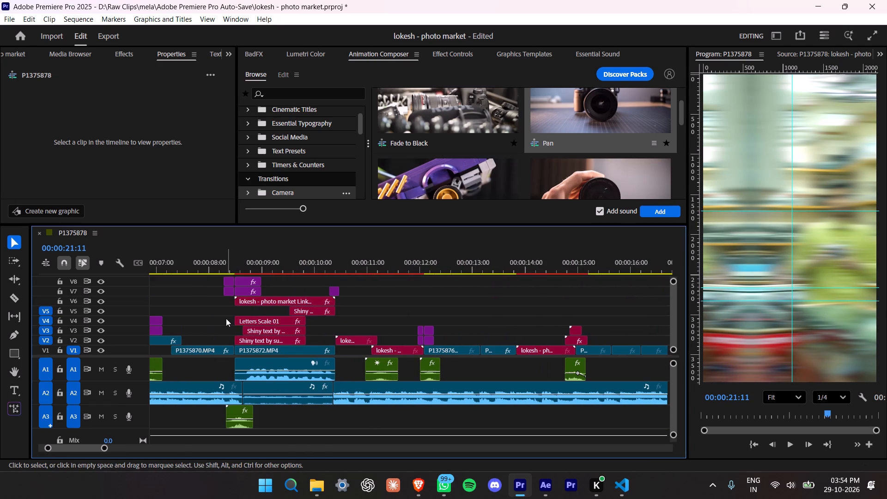
pyautogui.moveTo(225, 319); pyautogui.dragTo(276, 336)
pyautogui.keyDown('alt'); pyautogui.moveTo(276, 336); pyautogui.dragTo(387, 329); pyautogui.keyUp('alt')
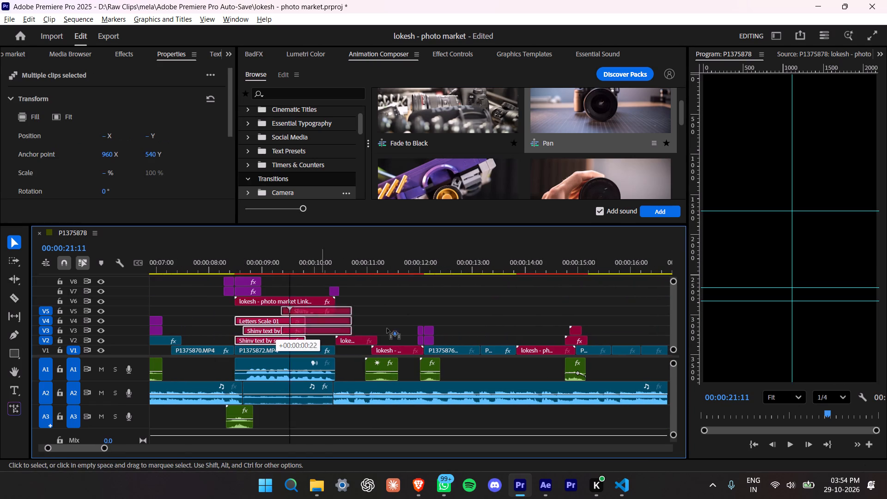
pyautogui.keyDown('alt'); pyautogui.moveTo(387, 329); pyautogui.dragTo(660, 328); pyautogui.keyUp('alt')
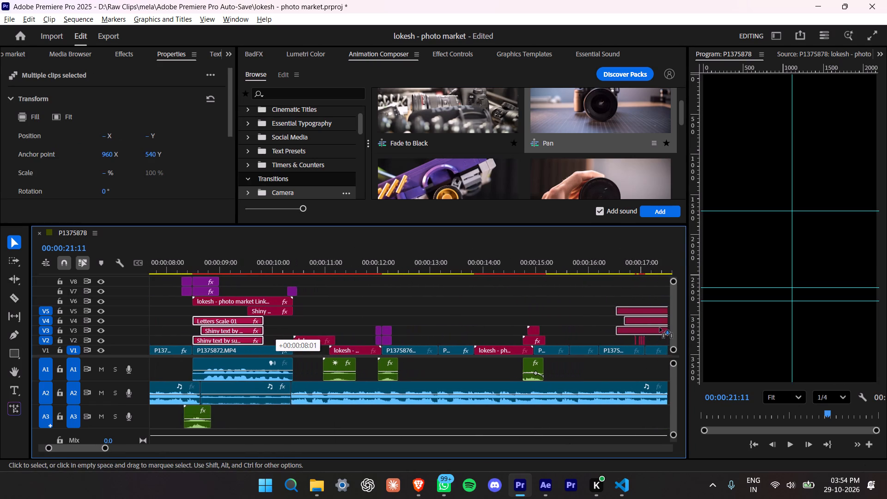
pyautogui.keyDown('alt'); pyautogui.moveTo(660, 328); pyautogui.dragTo(656, 328); pyautogui.keyUp('alt')
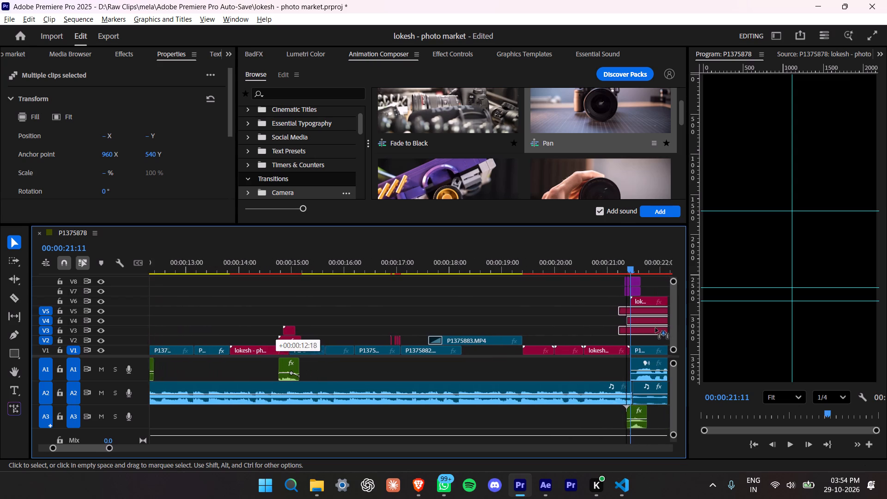
pyautogui.keyDown('alt'); pyautogui.moveTo(656, 328); pyautogui.dragTo(621, 339); pyautogui.keyUp('alt')
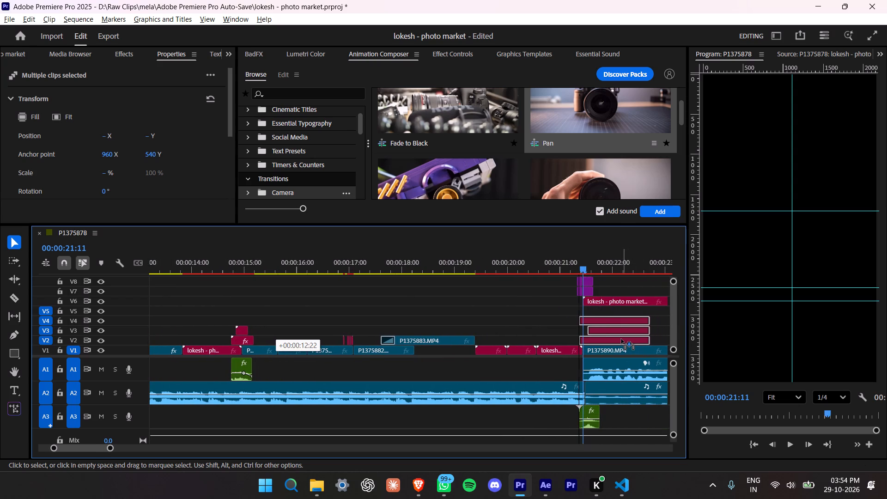
pyautogui.keyDown('alt'); pyautogui.moveTo(621, 339); pyautogui.dragTo(624, 340); pyautogui.keyUp('alt')
# At 00:00:21:23, select the duplicated "Photographers" title on V2 and open its main text for editing.
pyautogui.hscroll(-3, 624, 340)
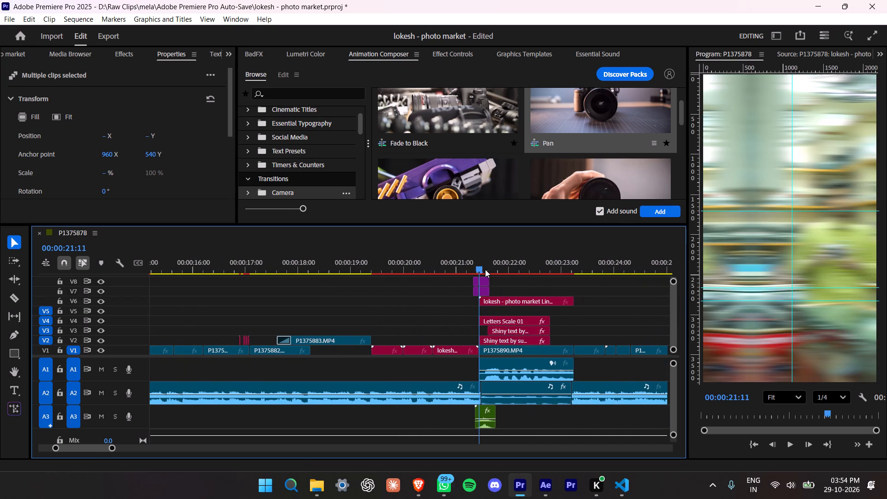
pyautogui.hscroll(5, 478, 270)
pyautogui.hscroll(-2, 478, 270)
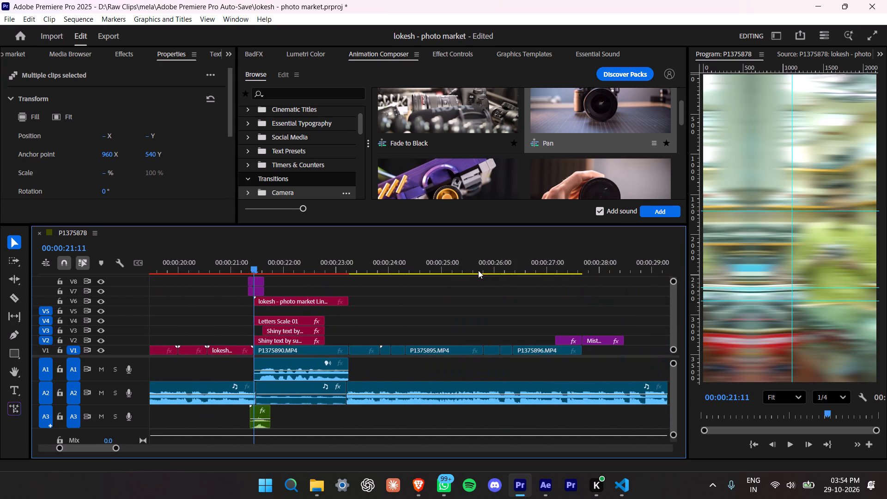
pyautogui.moveTo(286, 262); pyautogui.dragTo(281, 286)
pyautogui.click(273, 339)
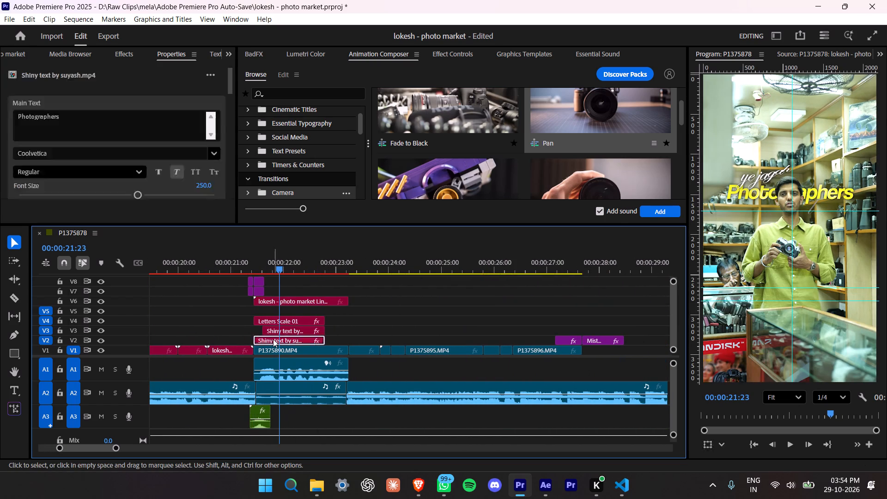
pyautogui.moveTo(78, 110); pyautogui.dragTo(68, 115)
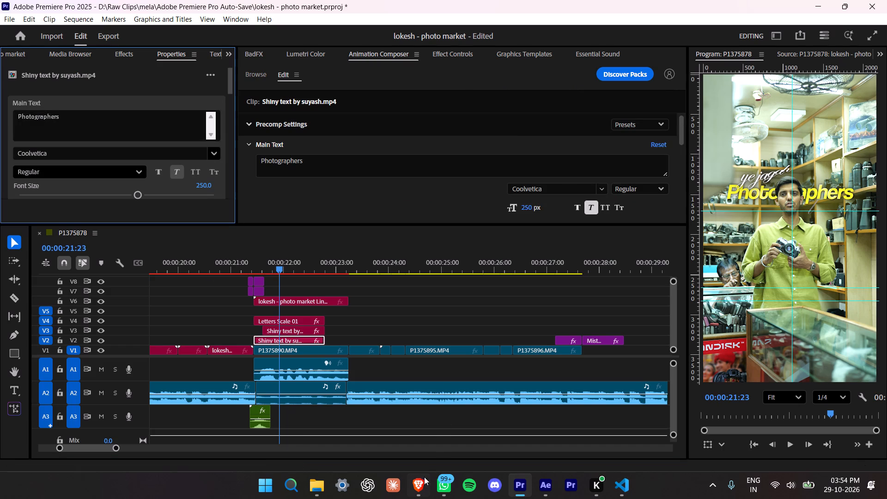
# Switch to Brave, write "saal" as साल on the Easy Hindi Typing page and copy the Hindi word.
pyautogui.click(423, 480)
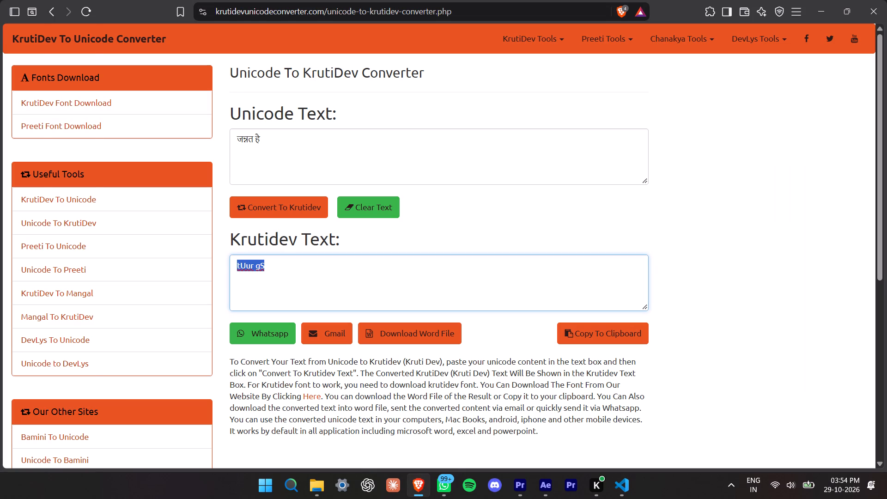
pyautogui.click(46, 174)
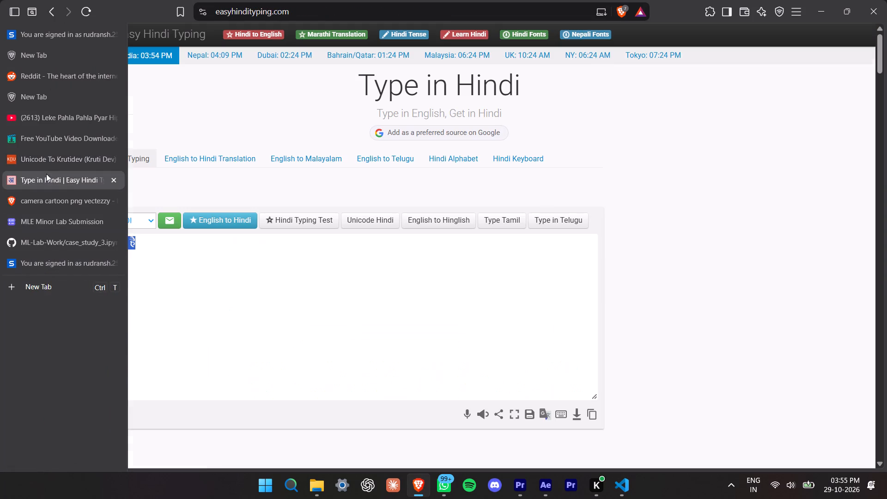
pyautogui.press('BackSpace')
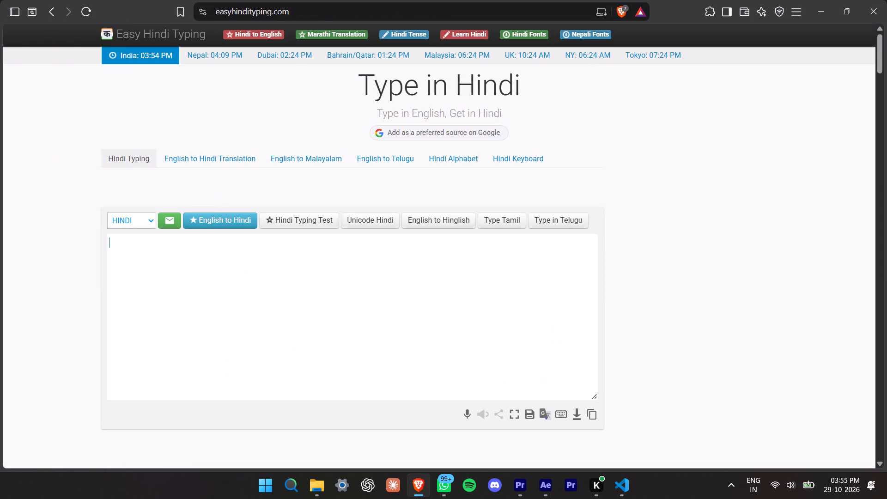
pyautogui.write('saal')
pyautogui.press('Return')
pyautogui.moveTo(140, 239); pyautogui.dragTo(4, 244)
pyautogui.hotkey('ctrl', 'c')
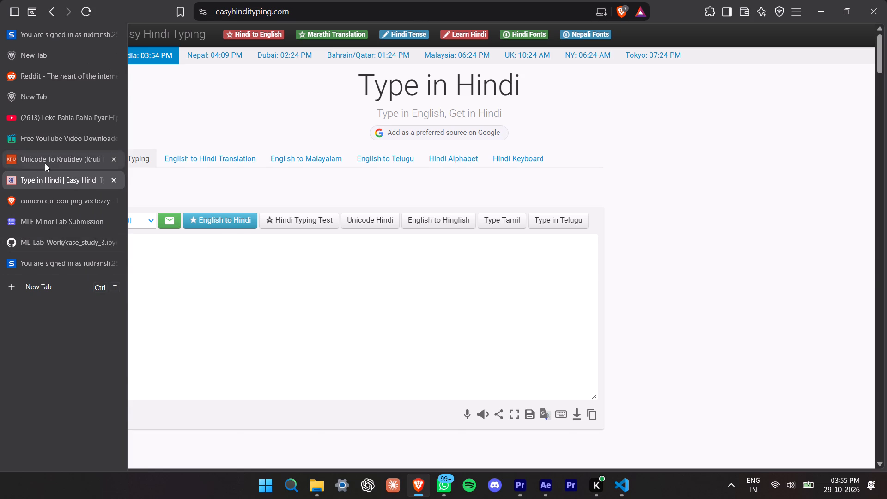
# Convert साल in the Unicode To KrutiDev Converter and copy the resulting Krutidev text "lky".
pyautogui.click(45, 164)
pyautogui.moveTo(284, 146); pyautogui.dragTo(146, 140)
pyautogui.hotkey('ctrl', 'v')
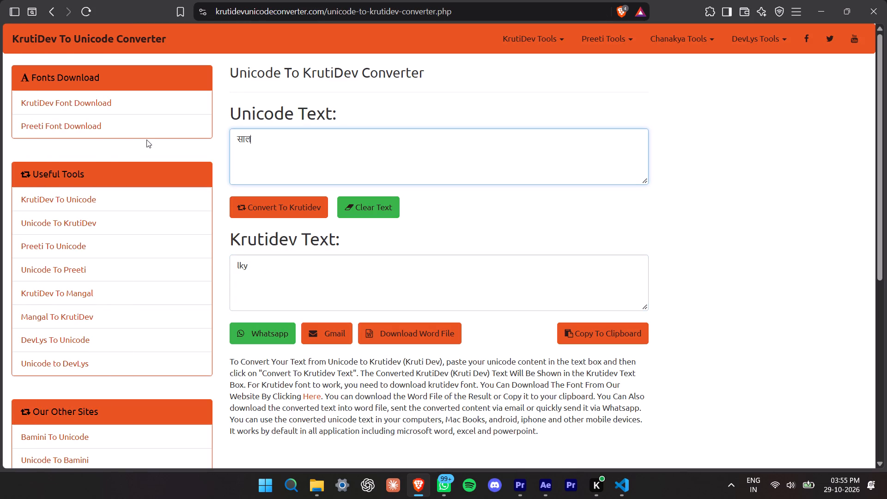
pyautogui.moveTo(255, 272); pyautogui.dragTo(230, 270)
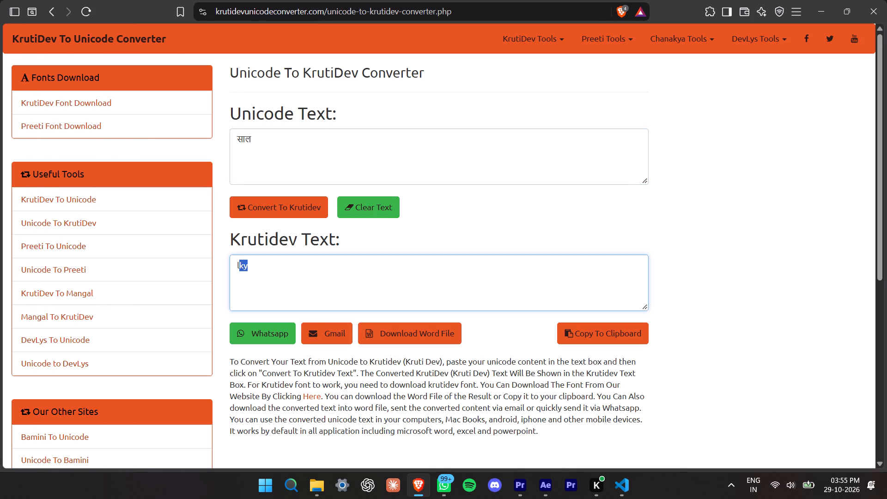
pyautogui.hotkey('ctrl', 'v')
pyautogui.hotkey('ctrl', 'z')
pyautogui.hotkey('ctrl', 'c')
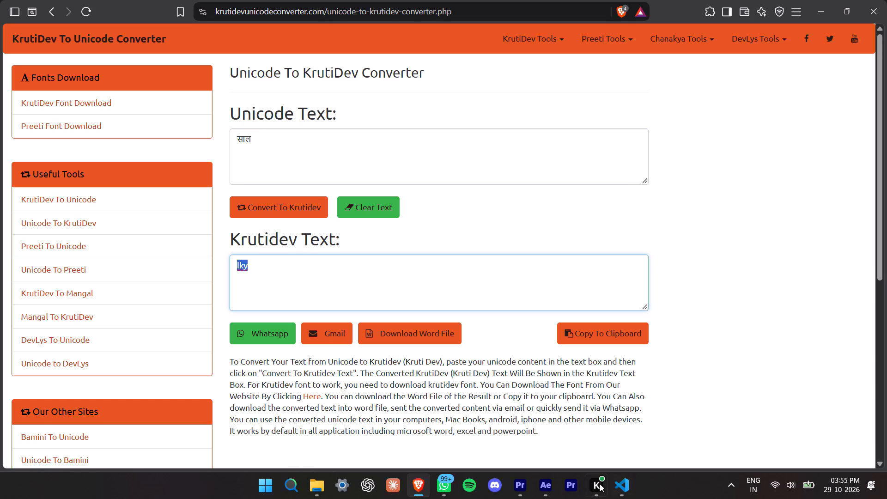
# Back in Premiere Pro, replace the main text of the duplicated "Photographers" title with "lky".
pyautogui.click(526, 486)
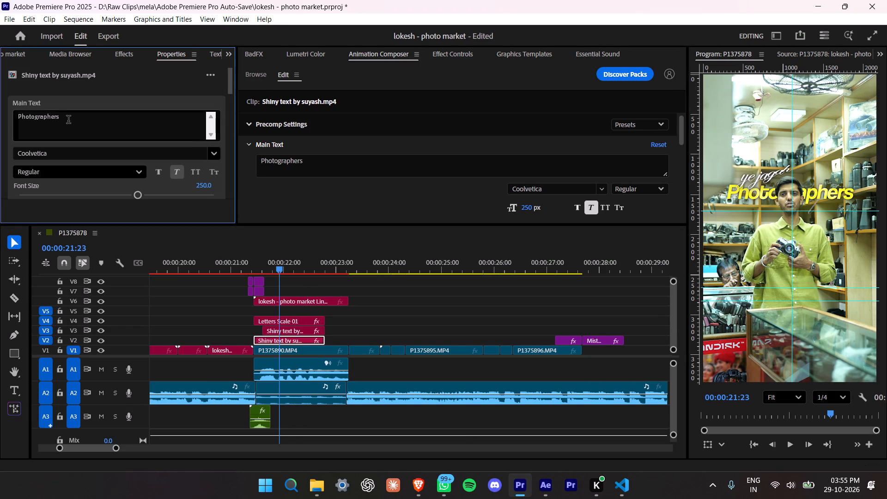
pyautogui.moveTo(66, 122); pyautogui.dragTo(0, 122)
pyautogui.hotkey('ctrl', 'v')
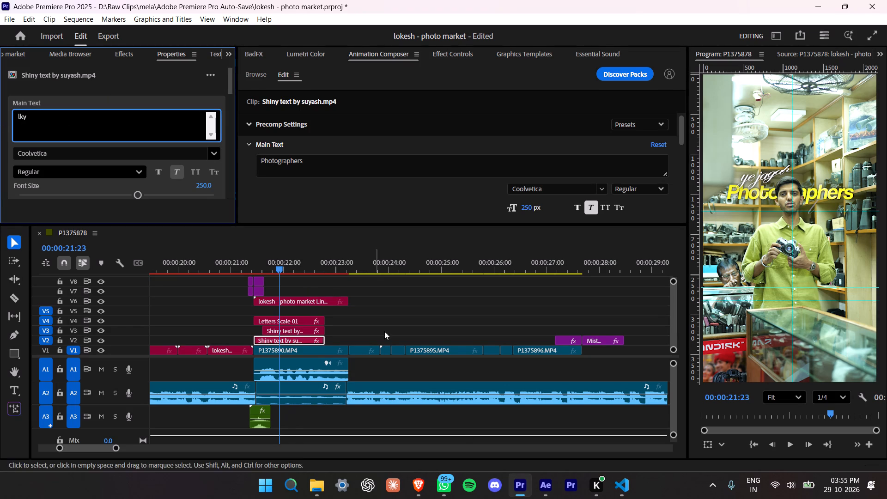
pyautogui.doubleClick(367, 317)
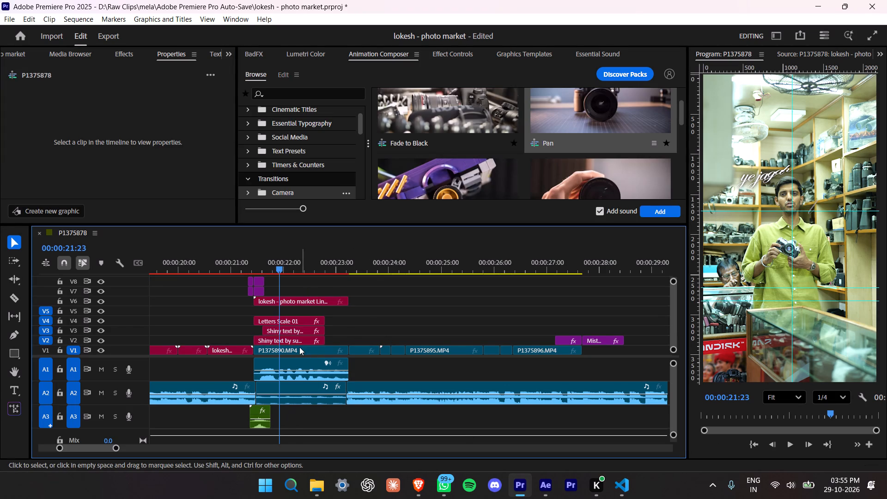
# Add "100" and a space before "lky" in the V2 title's main text and check it at 00:00:22:02.
pyautogui.click(298, 344)
pyautogui.click(19, 119)
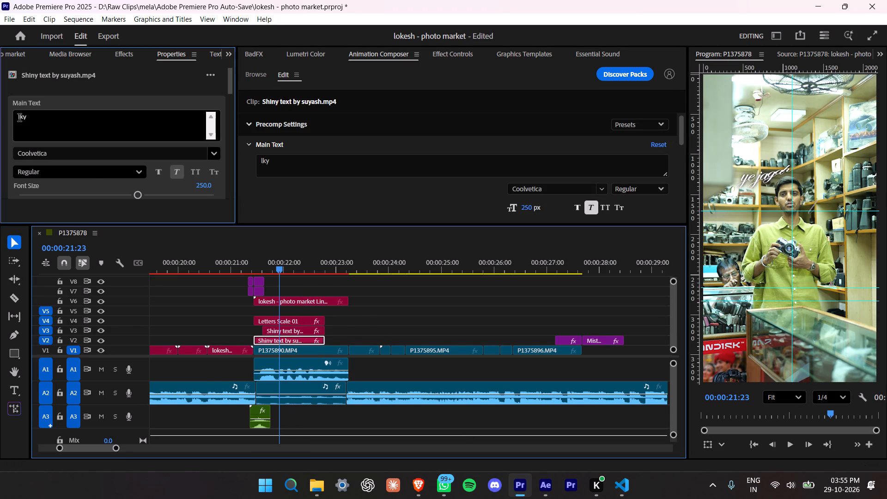
pyautogui.press('Left')
pyautogui.write('100')
pyautogui.press('space')
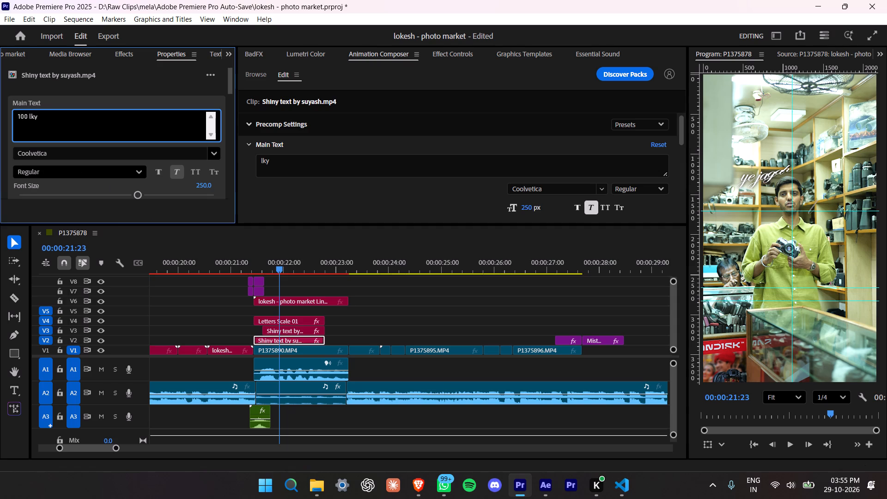
pyautogui.moveTo(271, 263); pyautogui.dragTo(278, 274)
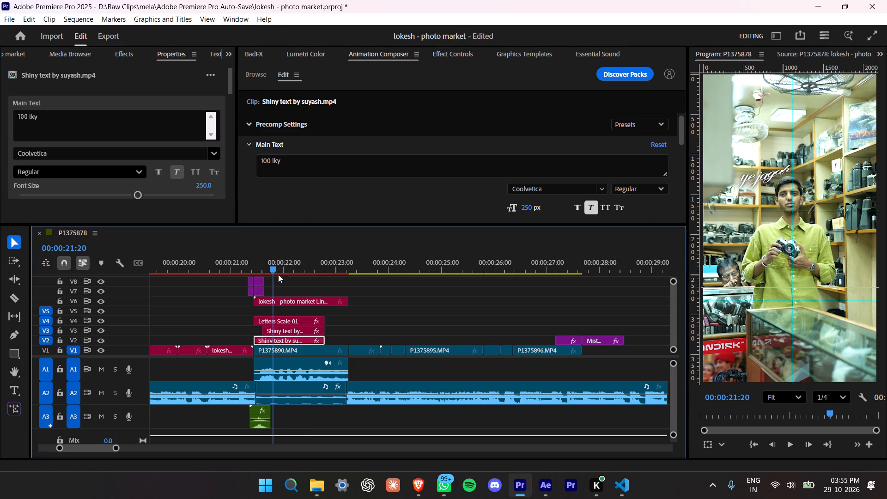
pyautogui.moveTo(278, 274); pyautogui.dragTo(287, 278)
pyautogui.click(397, 322)
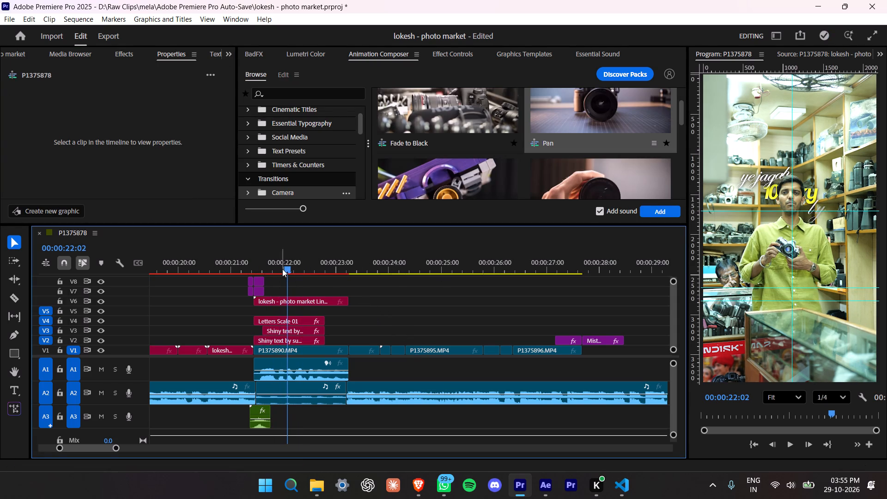
# Scale the "100 lky" title on V2 to 169 and move it up to a vertical position of about 1316.
pyautogui.click(303, 342)
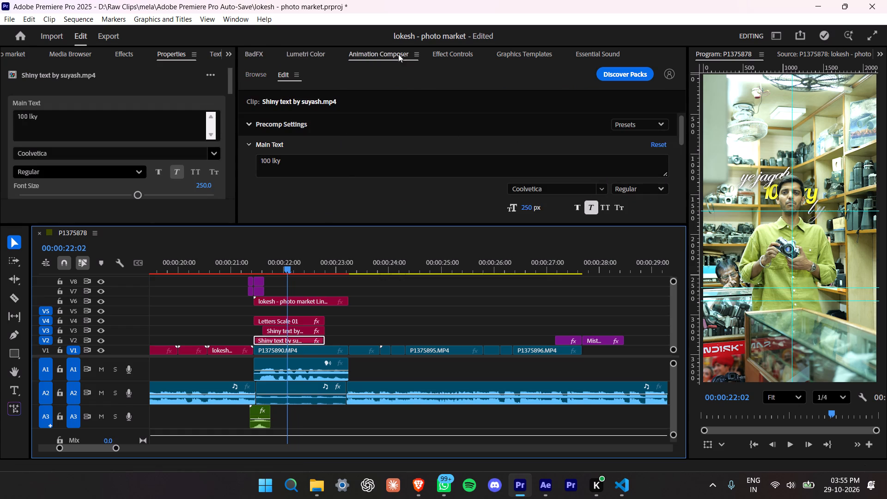
pyautogui.click(456, 56)
pyautogui.moveTo(361, 139); pyautogui.dragTo(371, 106)
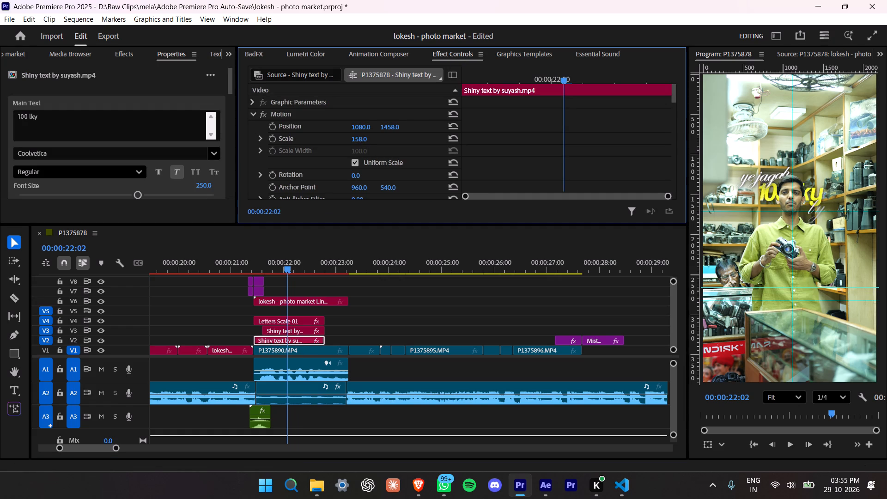
pyautogui.moveTo(371, 106); pyautogui.dragTo(373, 103)
pyautogui.moveTo(393, 129); pyautogui.dragTo(401, 211)
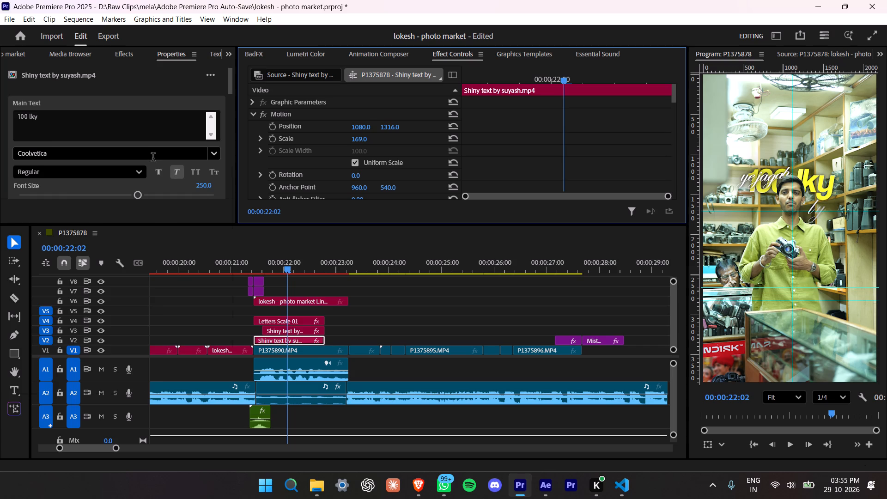
# Change the font of the "100 lky" title to Kruti Dev 095.
pyautogui.click(153, 158)
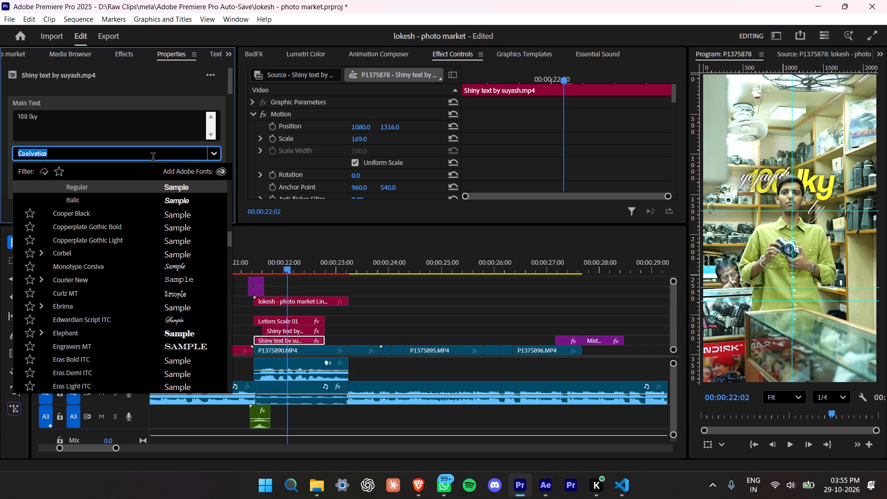
pyautogui.write('krut')
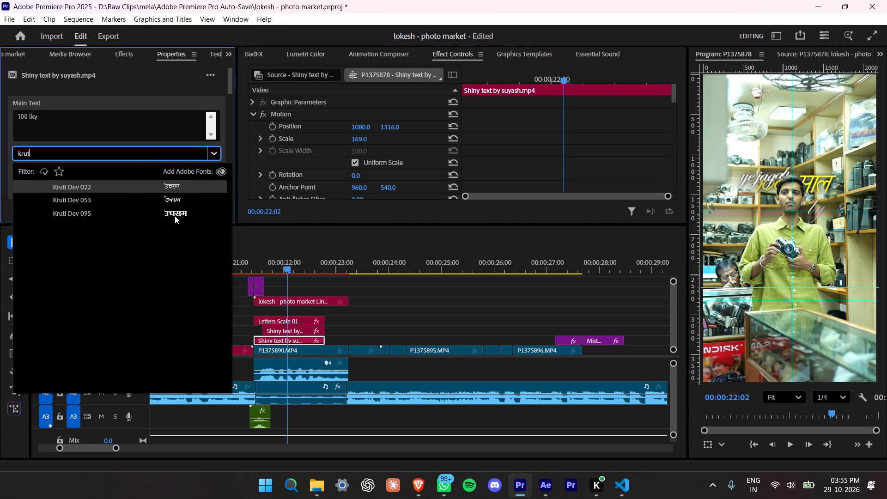
pyautogui.click(175, 214)
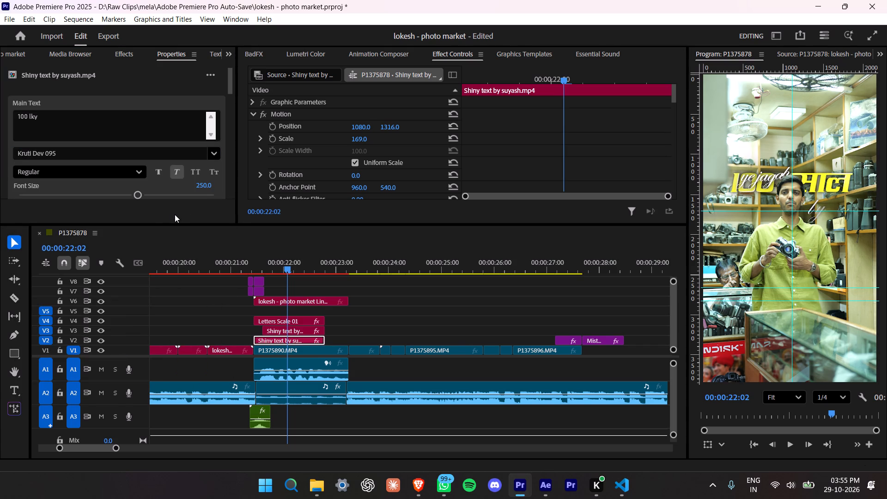
# Move the "100 lky" title further up to a vertical position of 1244.
pyautogui.moveTo(390, 128); pyautogui.dragTo(392, 146)
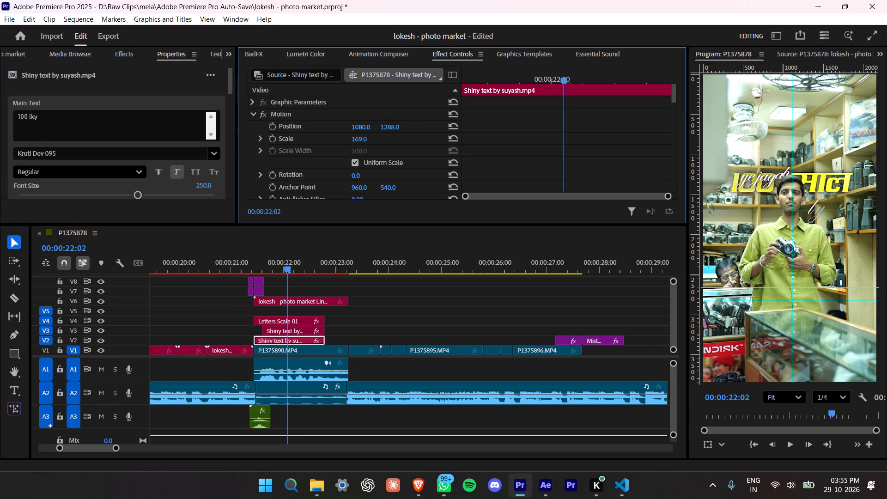
pyautogui.moveTo(392, 146); pyautogui.dragTo(395, 172)
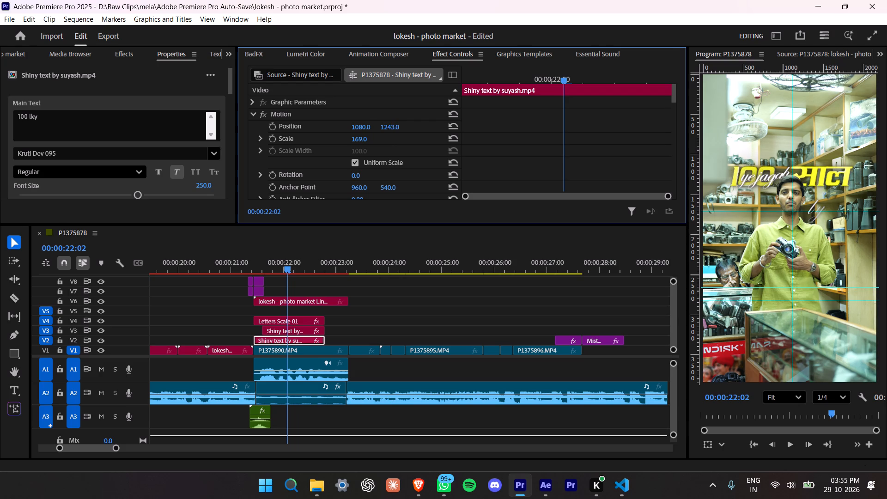
pyautogui.moveTo(395, 172); pyautogui.dragTo(395, 172)
# Replace the text of the Letters Scale 01 title on V4 with "aur yahan".
pyautogui.click(284, 321)
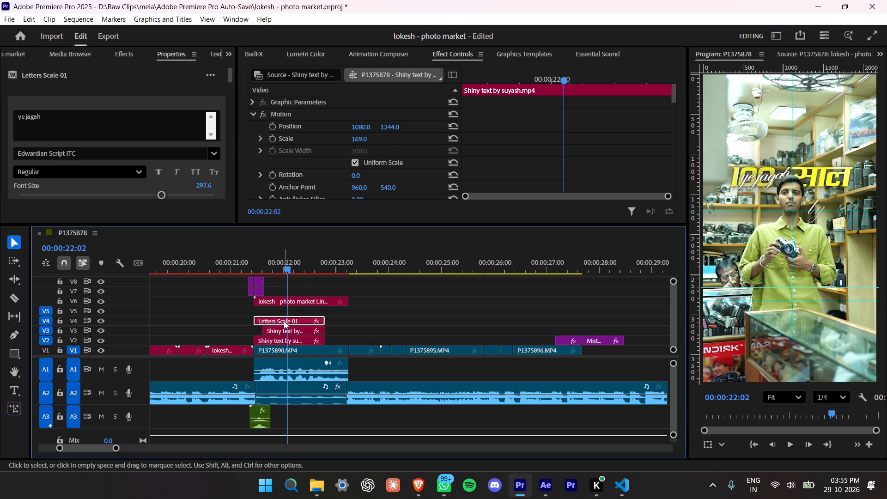
pyautogui.moveTo(46, 120); pyautogui.dragTo(0, 128)
pyautogui.write('aur yahann')
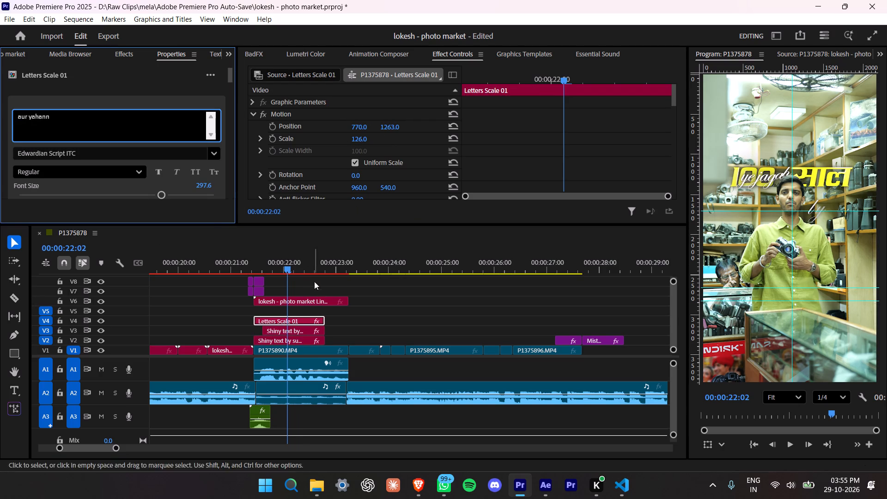
pyautogui.press('BackSpace')
pyautogui.press('BackSpace')
pyautogui.press('n')
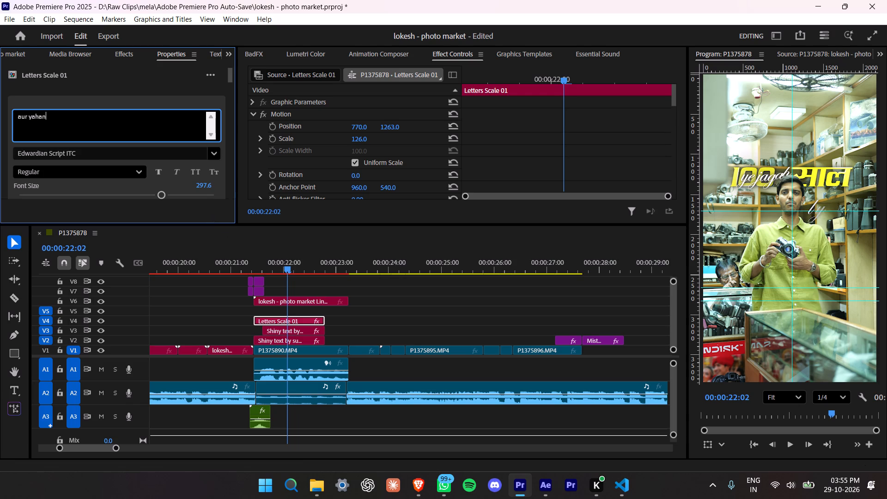
pyautogui.click(350, 316)
pyautogui.click(379, 323)
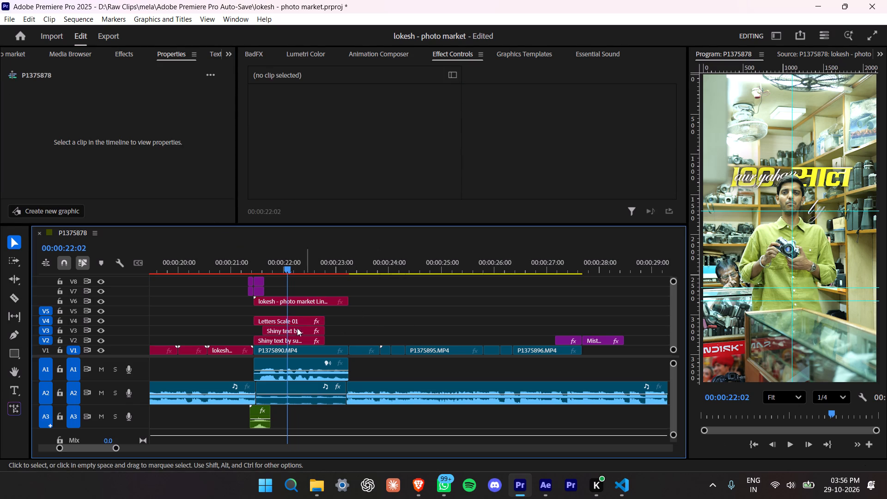
# Place the "aur yahan" title just above the large title at position 809, 1085 and scale it to 151.
pyautogui.click(291, 320)
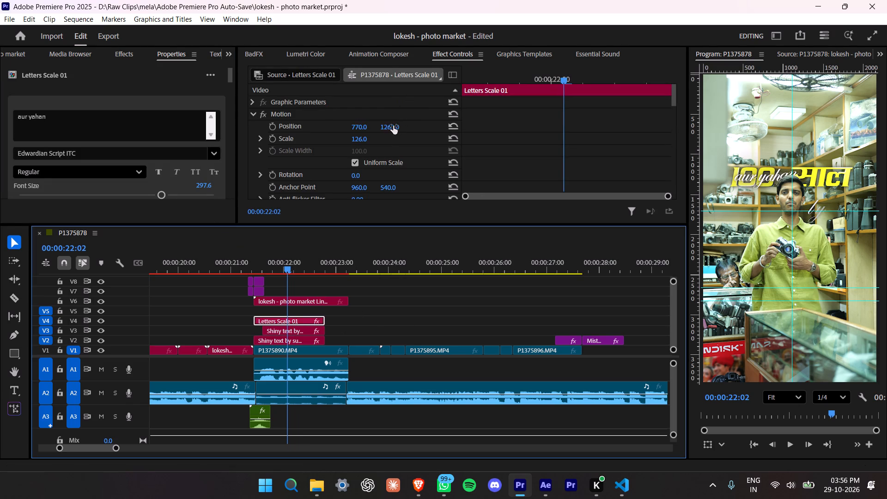
pyautogui.moveTo(393, 126); pyautogui.dragTo(431, 228)
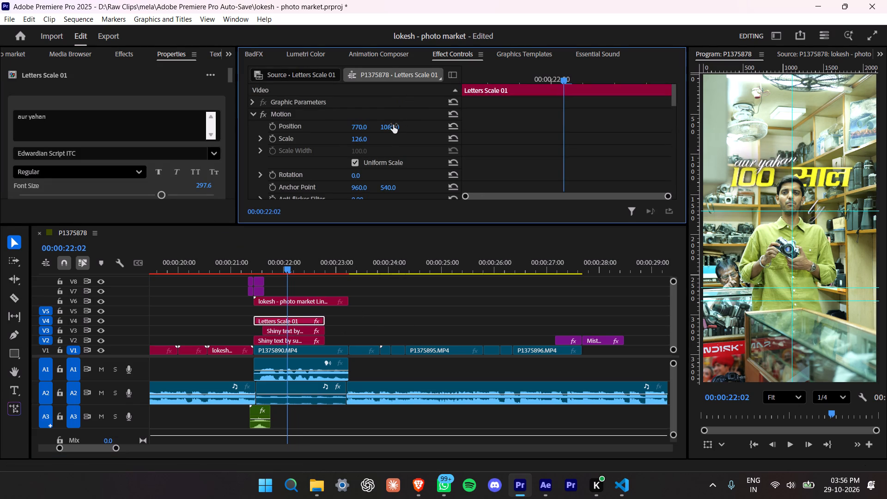
pyautogui.moveTo(360, 140); pyautogui.dragTo(361, 127)
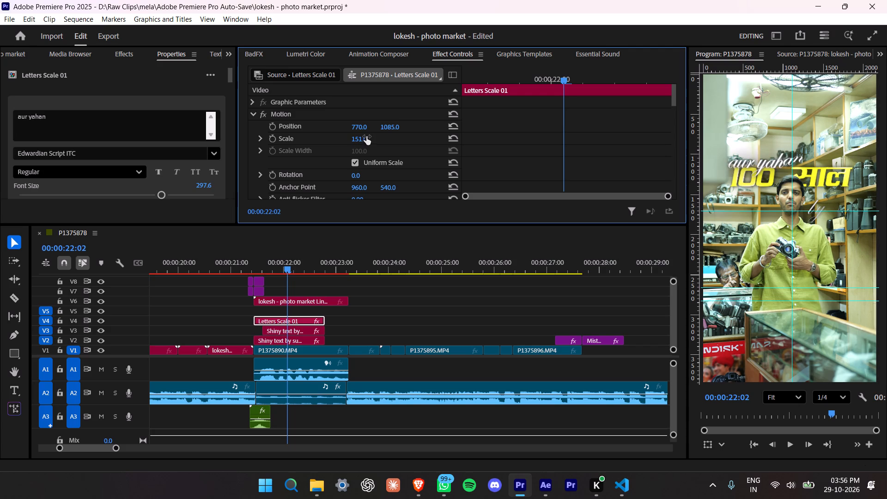
pyautogui.moveTo(360, 127); pyautogui.dragTo(351, 103)
# Open mela rev #3.mp4 from the Edited Videos folder to view it briefly, close it and return to Premiere Pro.
pyautogui.click(324, 485)
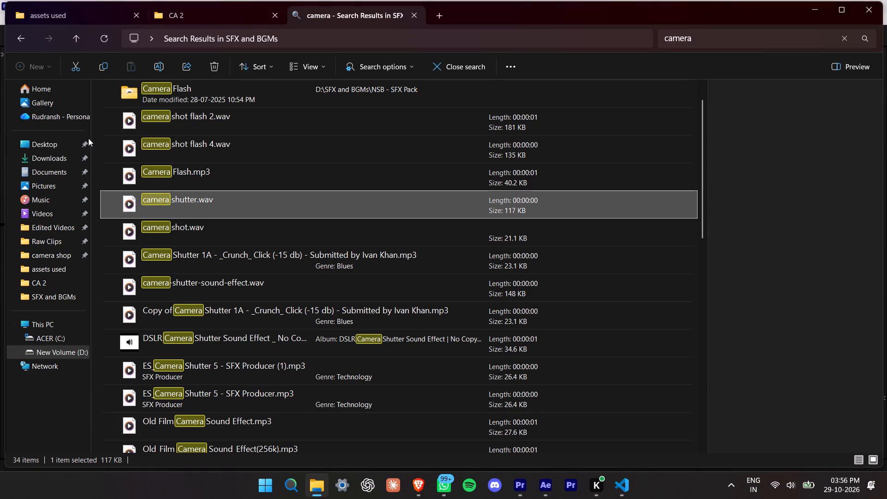
pyautogui.click(68, 227)
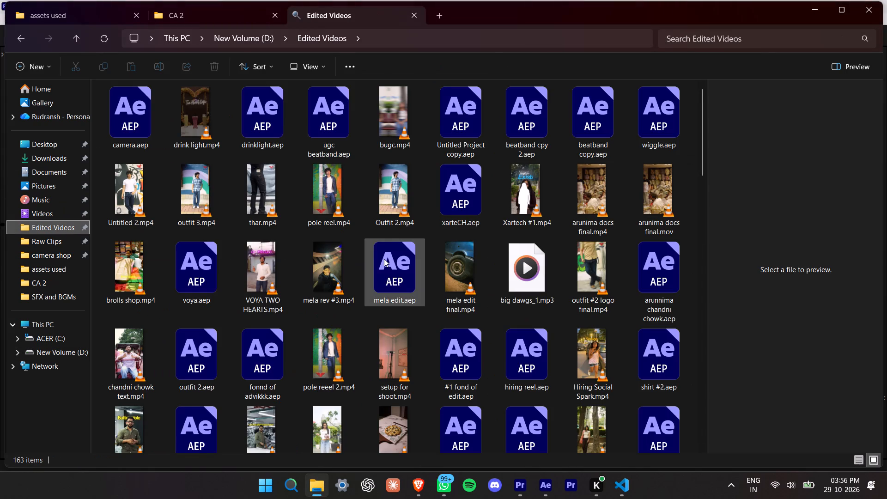
pyautogui.doubleClick(328, 267)
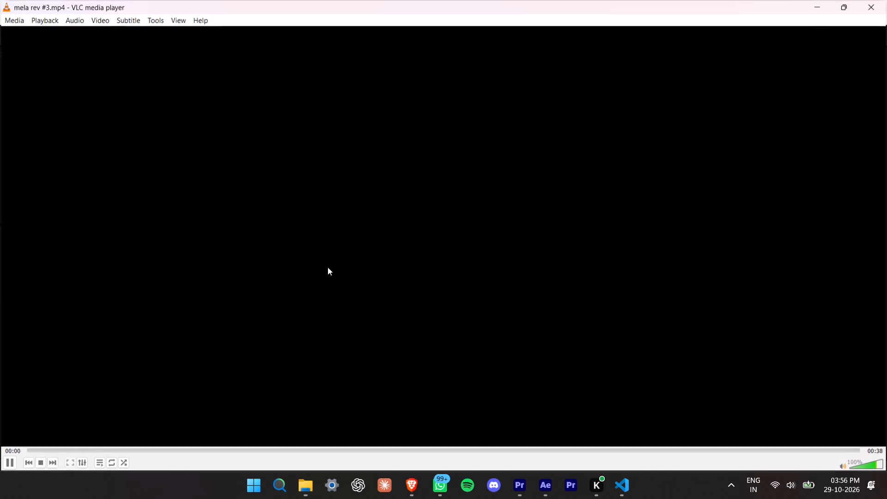
pyautogui.click(886, 0)
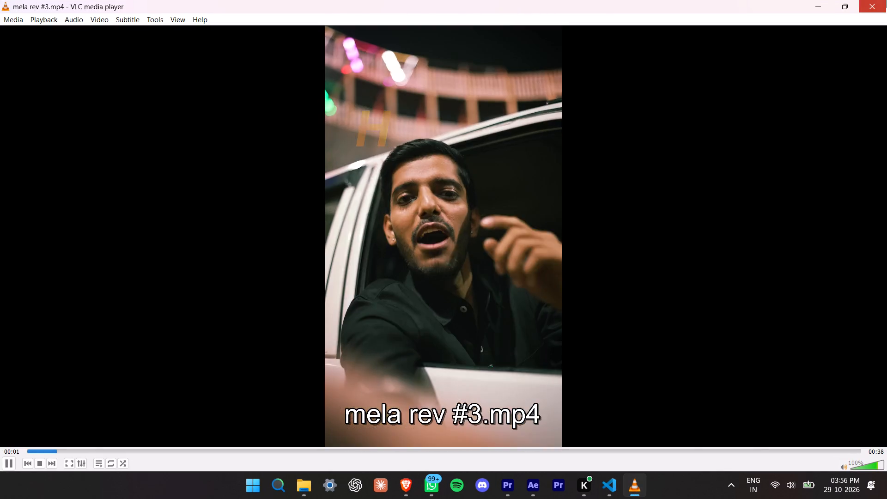
pyautogui.click(536, 494)
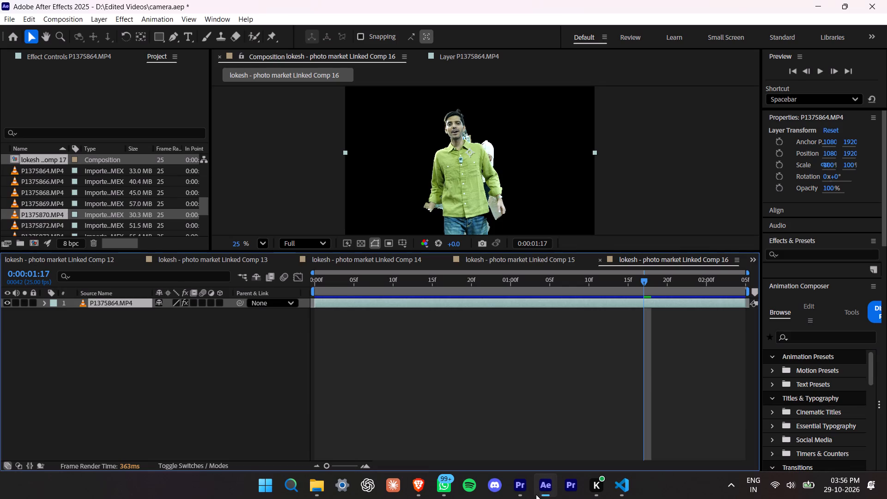
pyautogui.click(517, 491)
# Play back the titles from 00:00:20:21 and remove the Drop Shadow effect from the "aur yahan" title.
pyautogui.moveTo(287, 266); pyautogui.dragTo(222, 272)
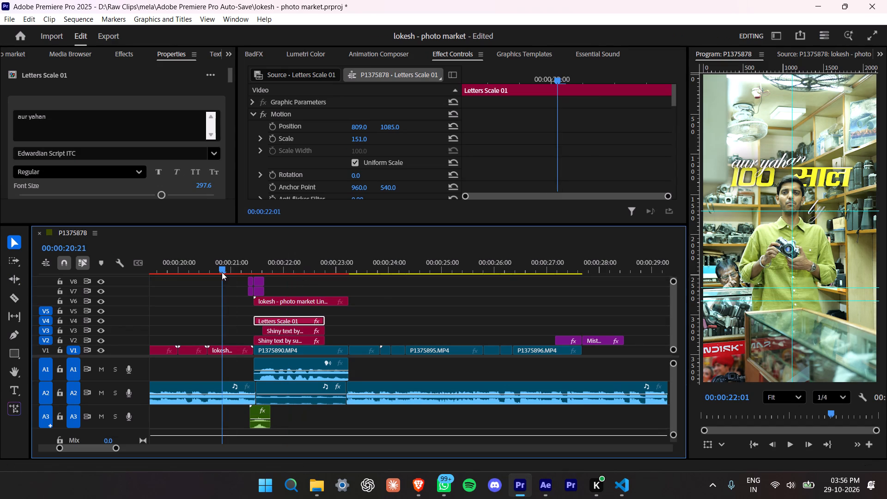
pyautogui.click(377, 286)
pyautogui.press('space')
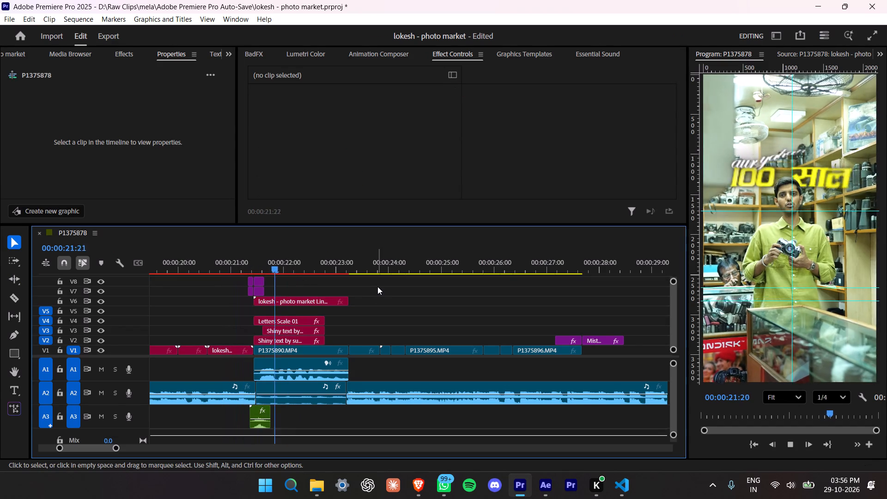
pyautogui.press('space')
pyautogui.click(289, 320)
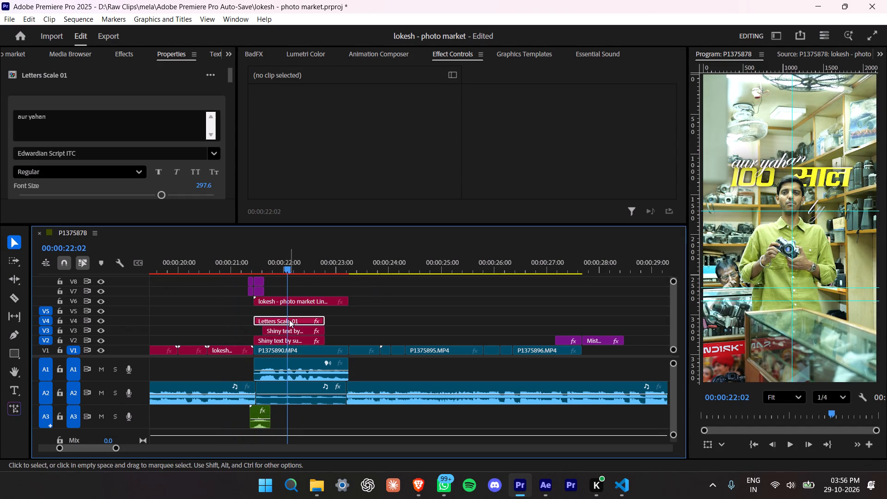
pyautogui.scroll(-1, 503, 114)
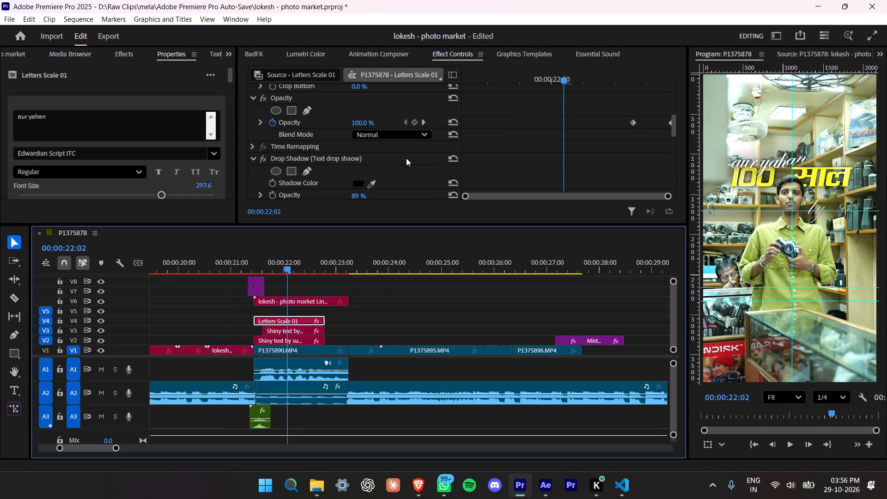
pyautogui.click(406, 158)
pyautogui.press('BackSpace')
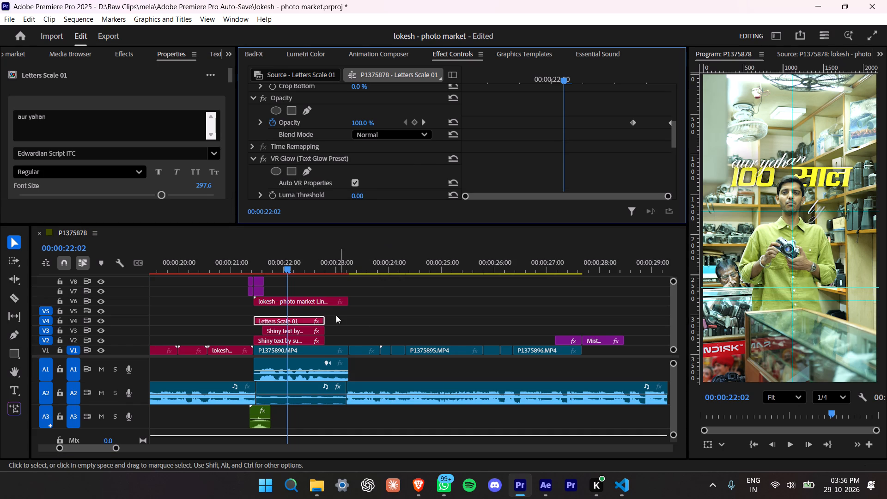
# Review the titles up to 00:00:22:12 and replace the main text of the V3 title with "purane".
pyautogui.moveTo(277, 266); pyautogui.dragTo(279, 274)
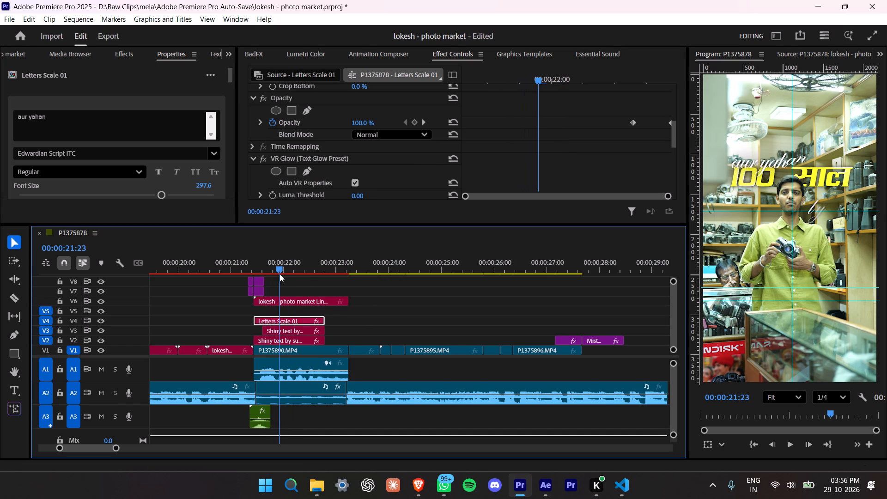
pyautogui.moveTo(279, 268); pyautogui.dragTo(261, 268)
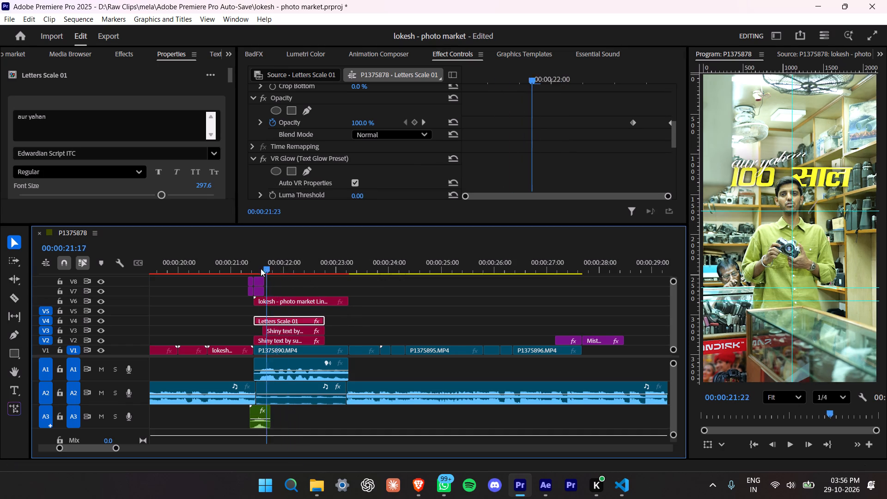
pyautogui.moveTo(261, 268); pyautogui.dragTo(271, 274)
pyautogui.press('space')
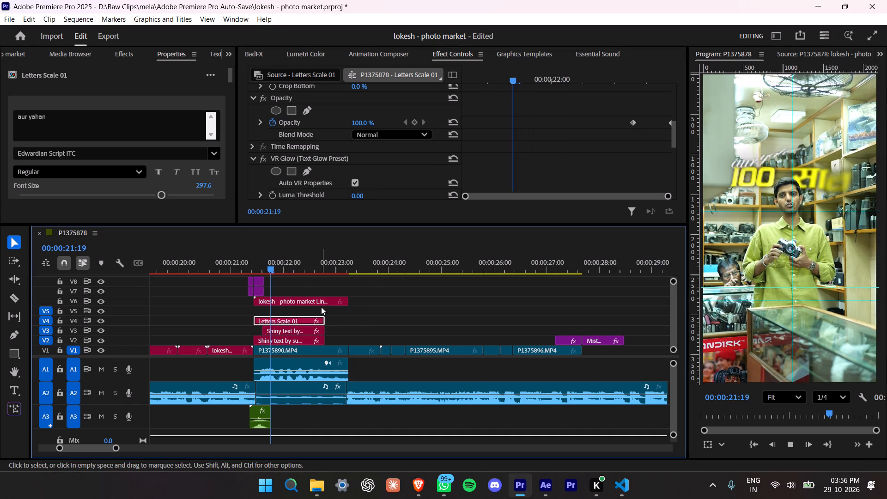
pyautogui.press('space')
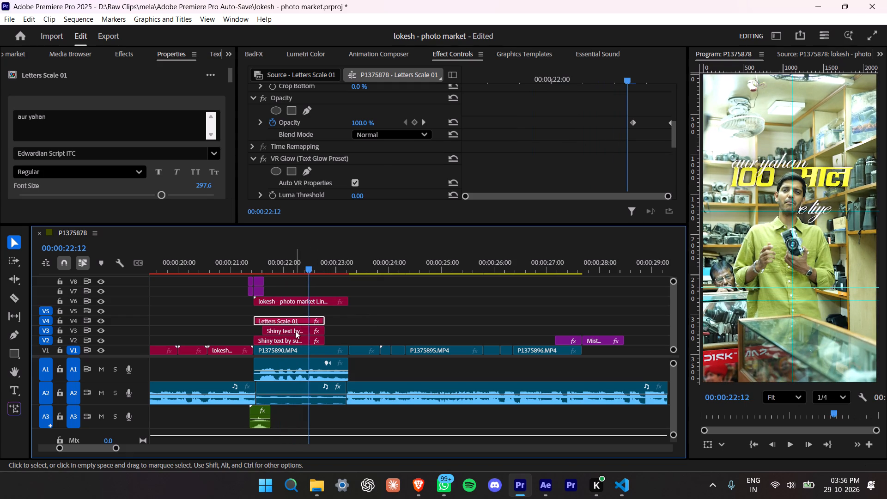
pyautogui.click(295, 331)
pyautogui.moveTo(50, 118); pyautogui.dragTo(0, 136)
pyautogui.write('purane')
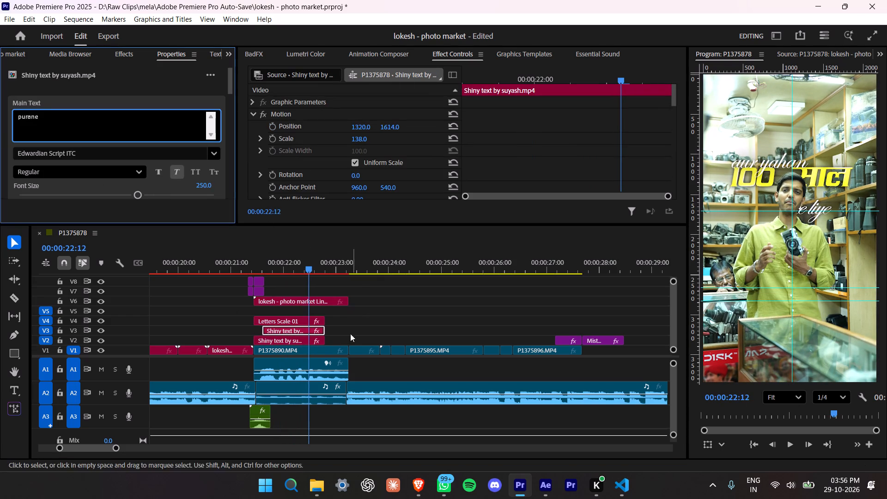
pyautogui.click(363, 324)
pyautogui.moveTo(302, 266); pyautogui.dragTo(282, 265)
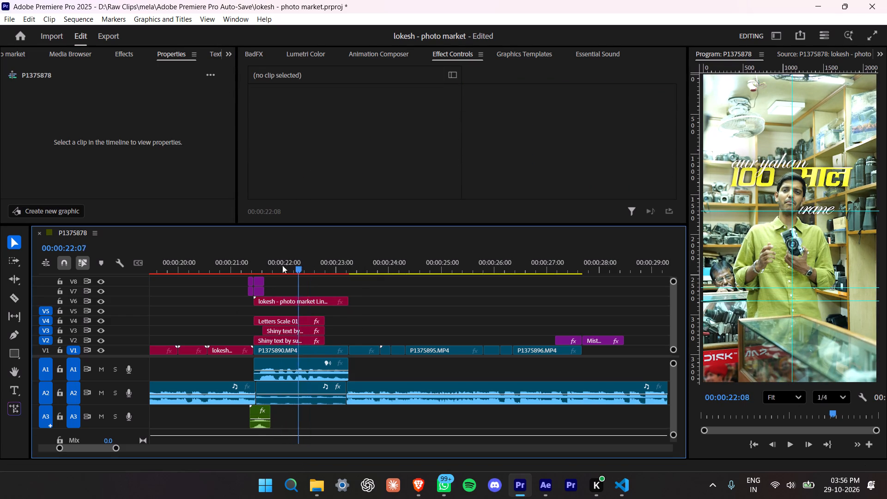
# Play back the titles from 00:00:21:10 and reposition the "purane" title on V3 to 1517, 1403.
pyautogui.moveTo(282, 265); pyautogui.dragTo(254, 267)
pyautogui.click(437, 351)
pyautogui.click(408, 311)
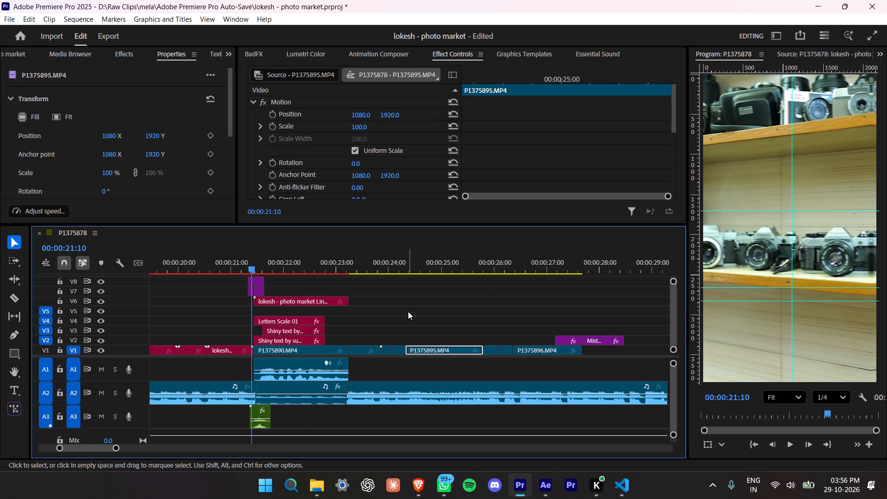
pyautogui.press('space')
pyautogui.press('space')
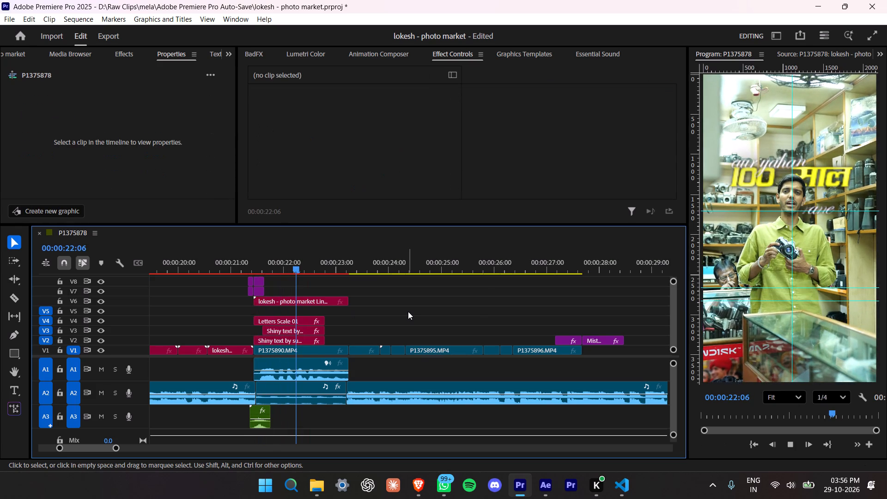
pyautogui.press('space')
pyautogui.press('space')
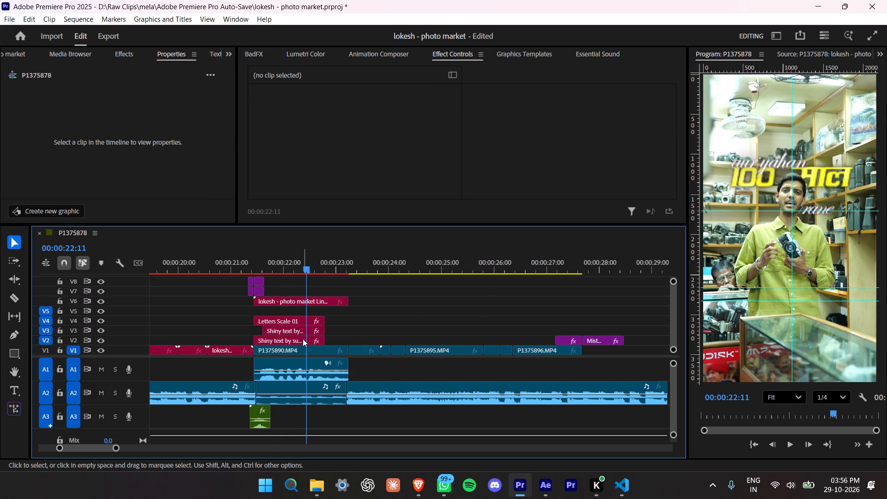
pyautogui.click(303, 329)
pyautogui.moveTo(388, 127); pyautogui.dragTo(410, 249)
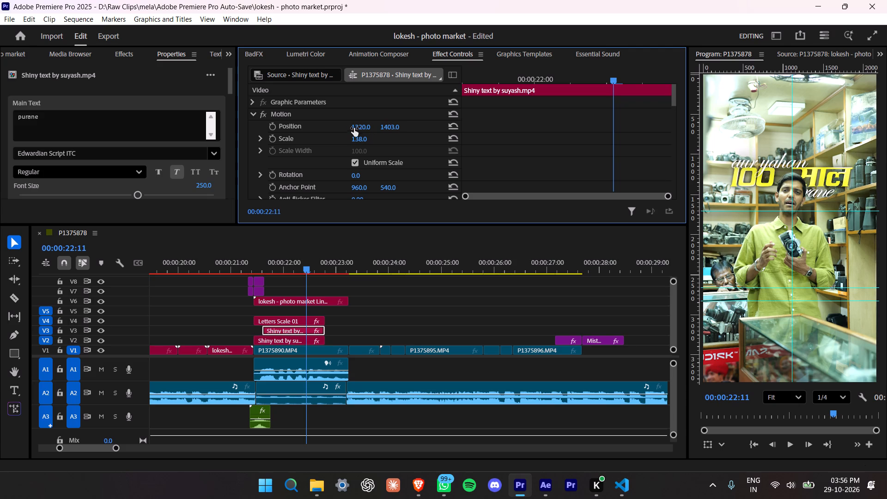
pyautogui.moveTo(354, 127); pyautogui.dragTo(381, 12)
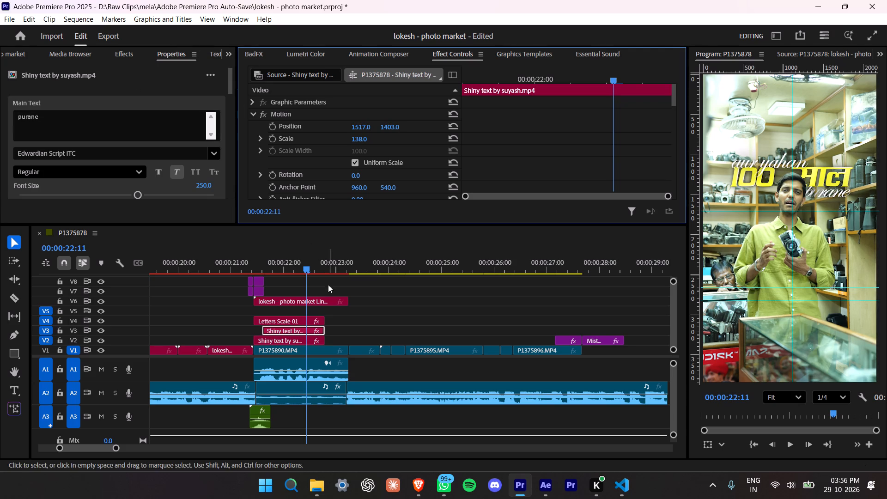
# Raise the three titles on V2, V3 and V4 together by about 97 pixels and play them back from 00:00:21:08.
pyautogui.moveTo(334, 315); pyautogui.dragTo(298, 338)
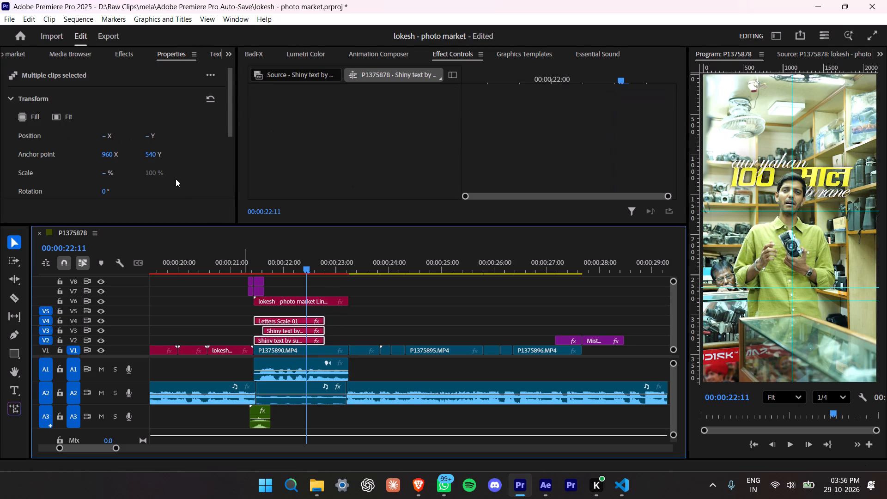
pyautogui.moveTo(145, 136); pyautogui.dragTo(149, 136)
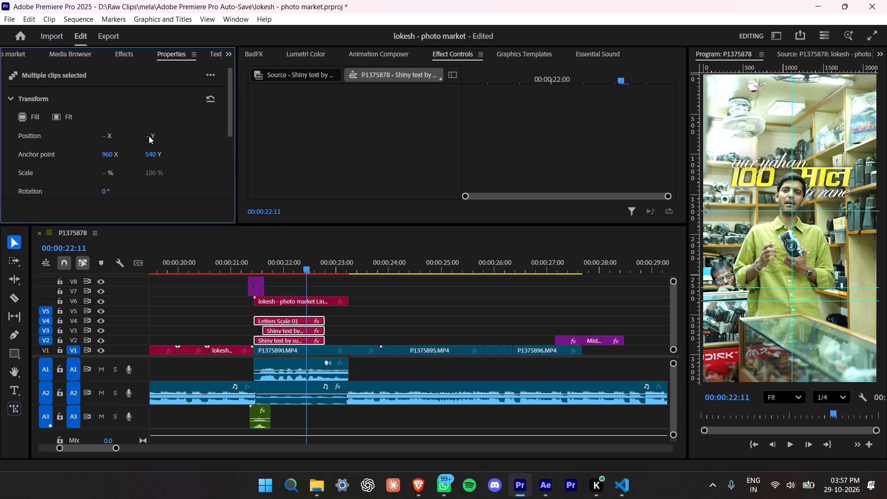
pyautogui.moveTo(149, 136); pyautogui.dragTo(164, 128)
pyautogui.moveTo(151, 136); pyautogui.dragTo(173, 233)
pyautogui.moveTo(173, 233); pyautogui.dragTo(175, 216)
pyautogui.moveTo(295, 266); pyautogui.dragTo(249, 273)
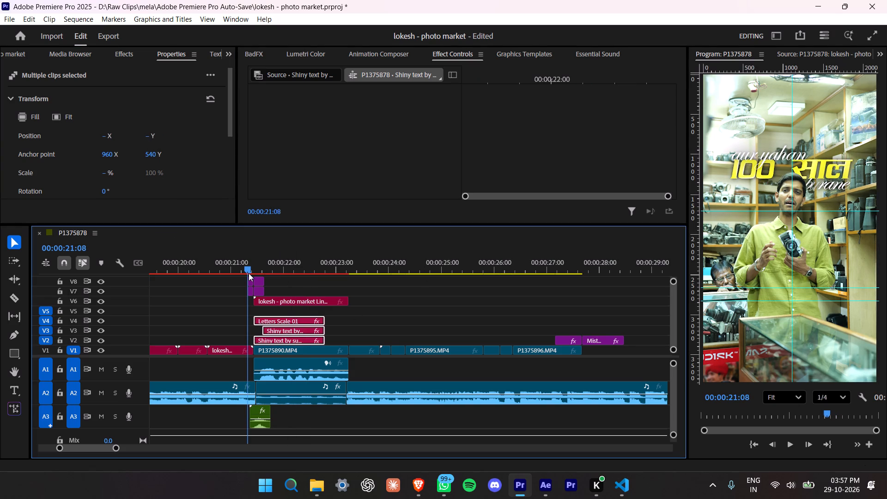
pyautogui.click(411, 294)
pyautogui.press('space')
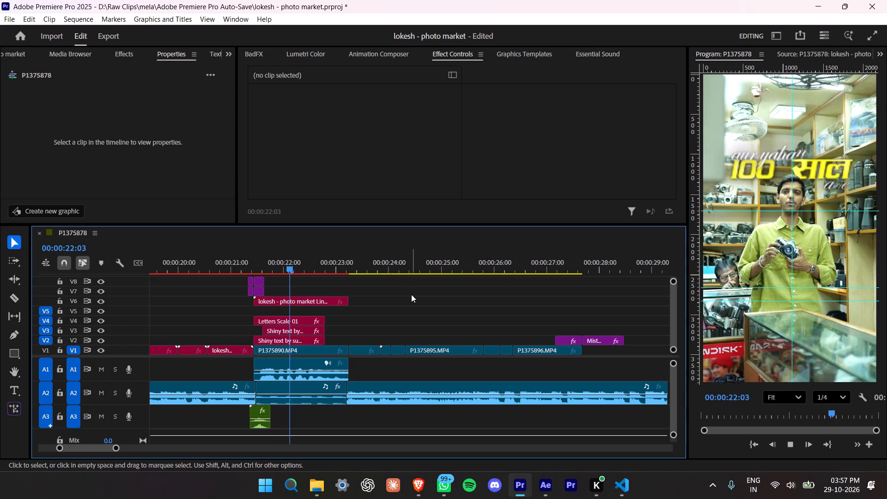
pyautogui.press('space')
pyautogui.press('space')
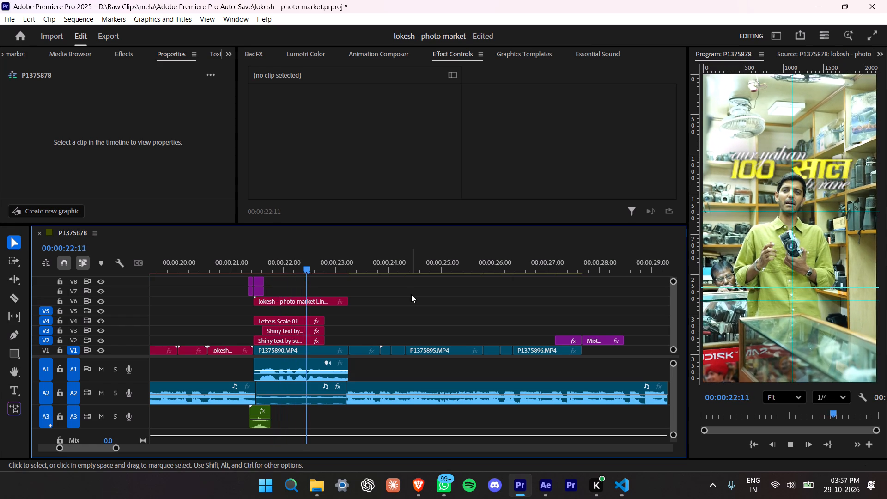
pyautogui.press('space')
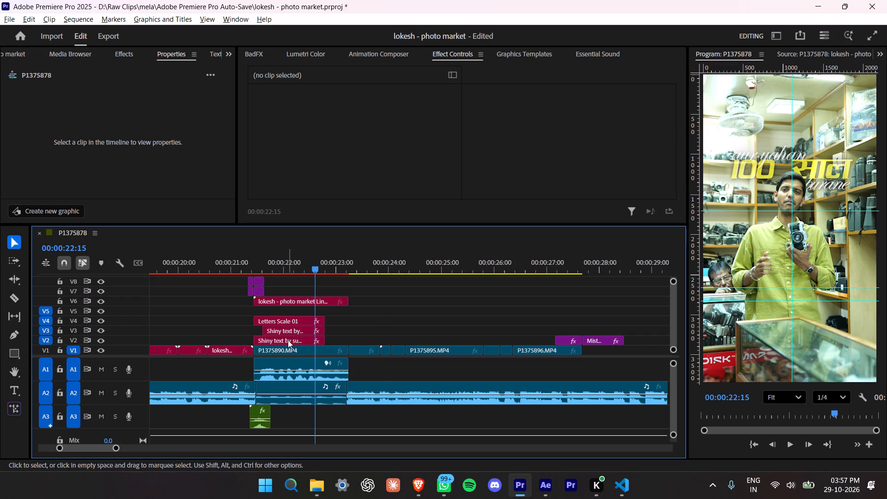
# Duplicate the "100 साल" title onto V5 starting at about 00:00:22:03 and replace its main text with "Camera".
pyautogui.keyDown('alt'); pyautogui.moveTo(288, 340); pyautogui.dragTo(324, 308); pyautogui.keyUp('alt')
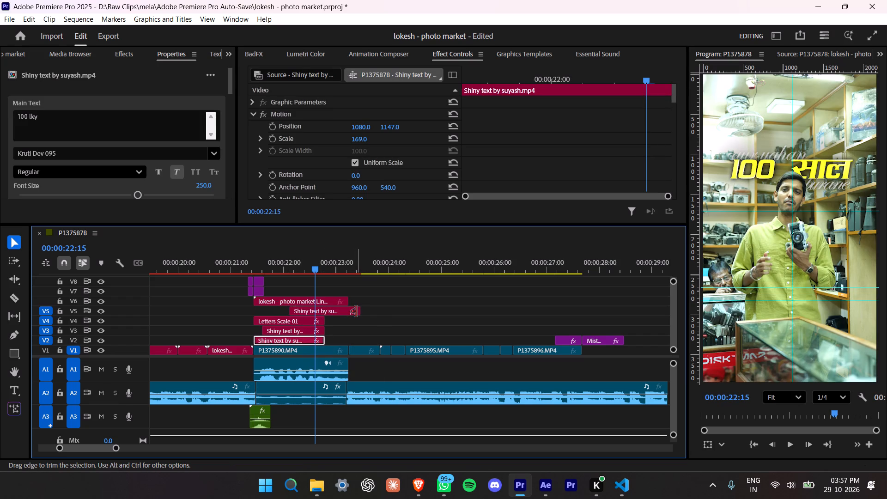
pyautogui.click(343, 311)
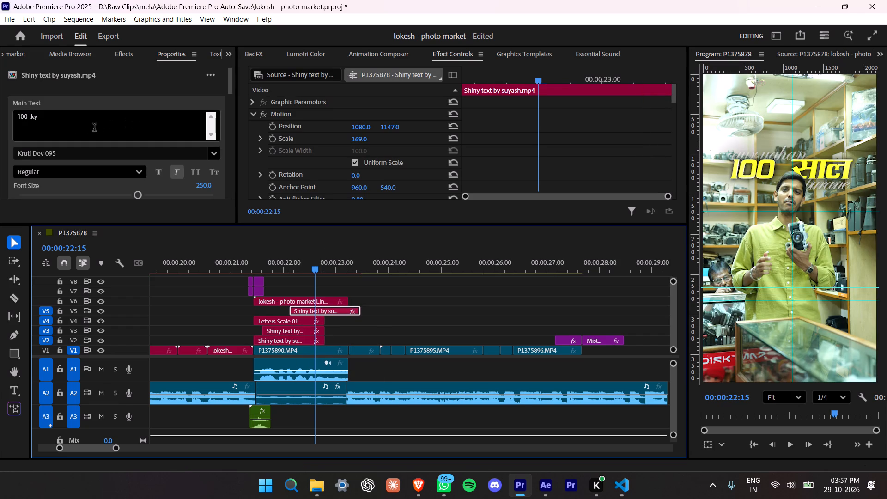
pyautogui.moveTo(78, 129); pyautogui.dragTo(0, 132)
pyautogui.write('camera bhi')
pyautogui.press('space')
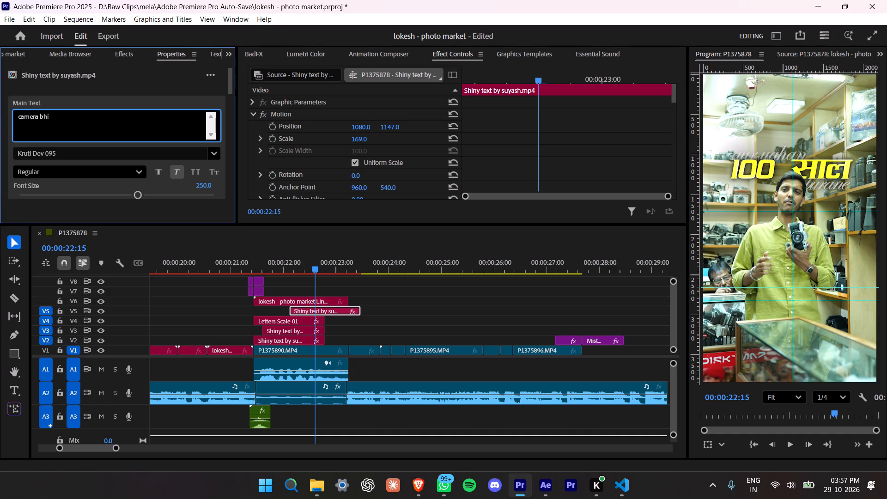
pyautogui.press('BackSpace')
pyautogui.press('BackSpace')
pyautogui.press('BackSpace')
pyautogui.press('BackSpace')
pyautogui.press('BackSpace')
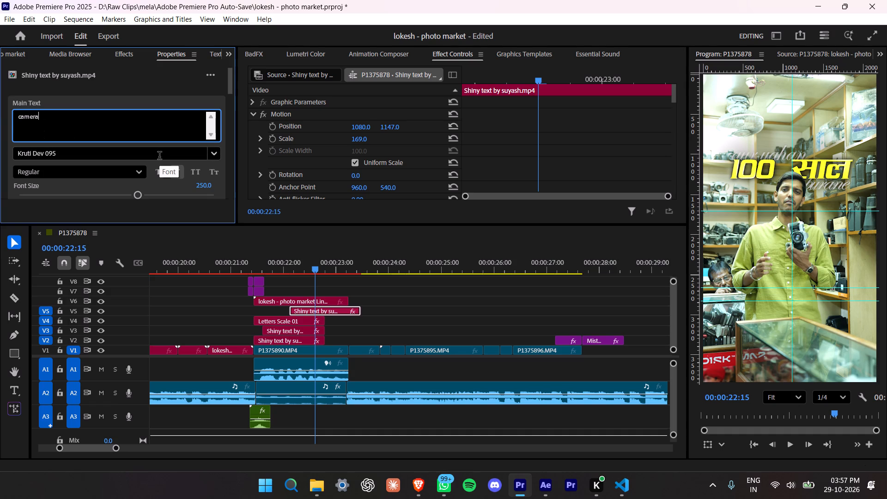
pyautogui.press('Left')
pyautogui.press('Left')
pyautogui.press('Left')
pyautogui.press('Left')
pyautogui.press('Left')
pyautogui.press('Left')
pyautogui.press('Left')
pyautogui.press('Left')
pyautogui.press('Right')
pyautogui.press('BackSpace')
pyautogui.hotkey('shift', 'c')
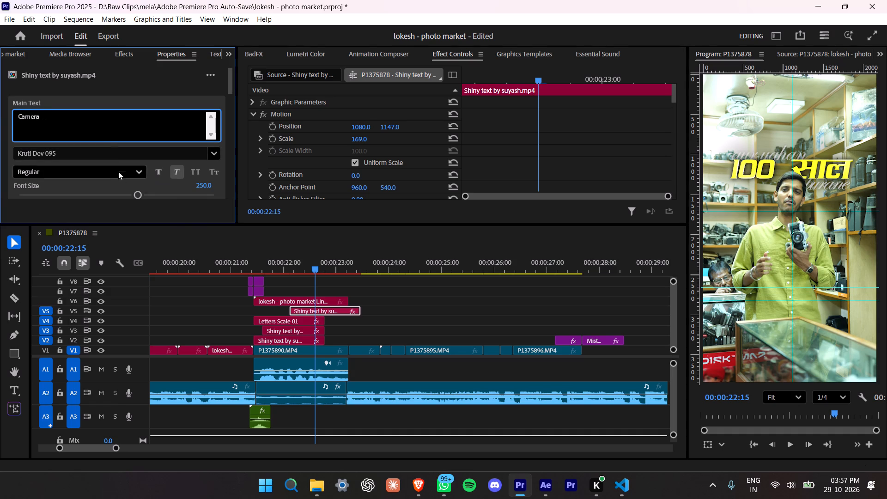
# Set the "Camera" title's font to Coolvetica Regular.
pyautogui.click(115, 151)
pyautogui.write('cool')
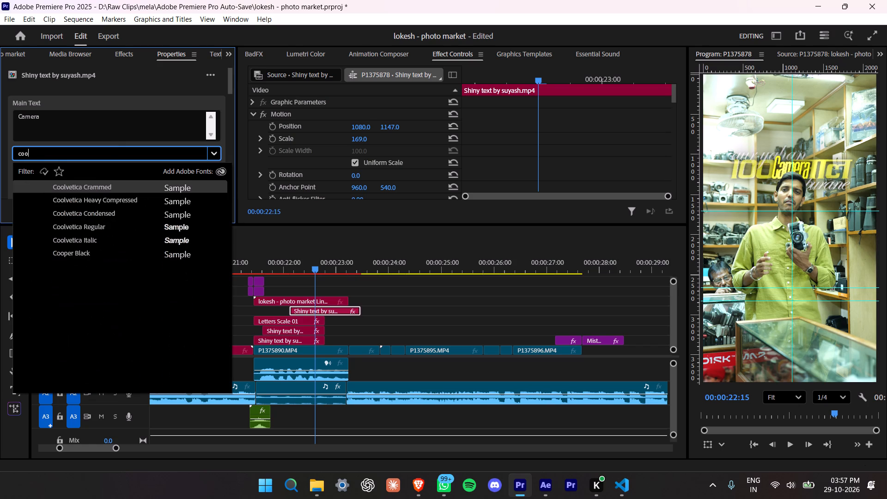
pyautogui.click(130, 226)
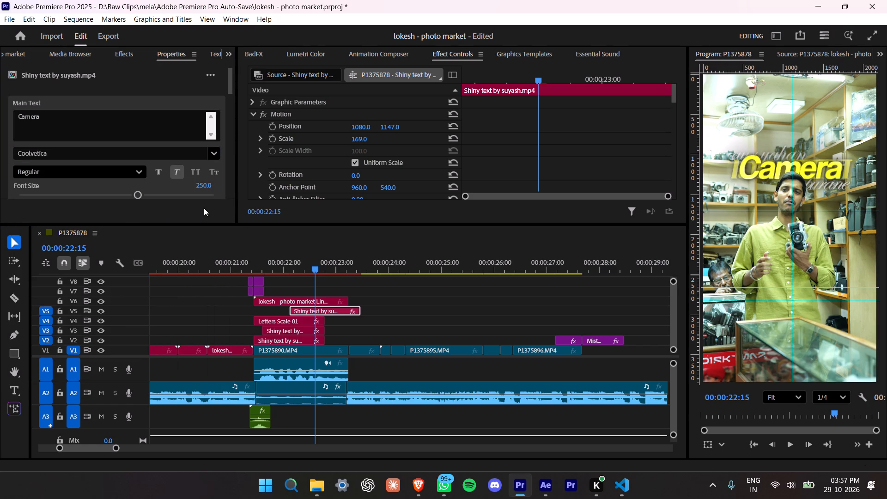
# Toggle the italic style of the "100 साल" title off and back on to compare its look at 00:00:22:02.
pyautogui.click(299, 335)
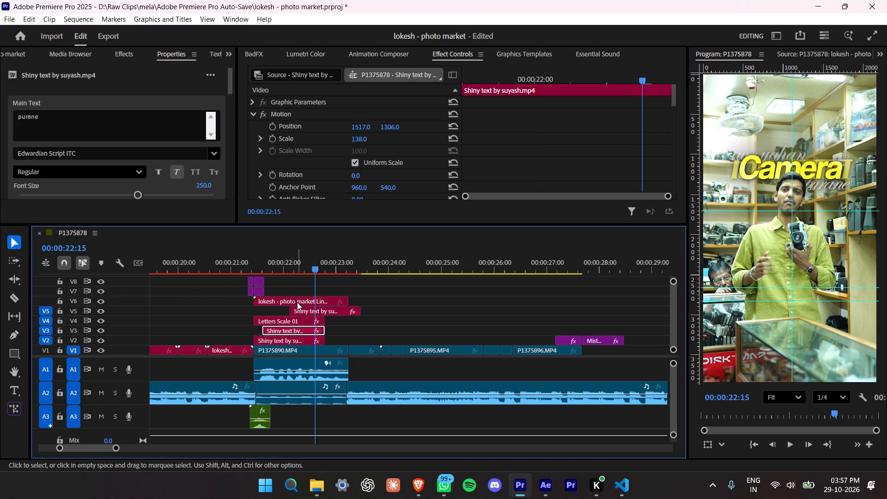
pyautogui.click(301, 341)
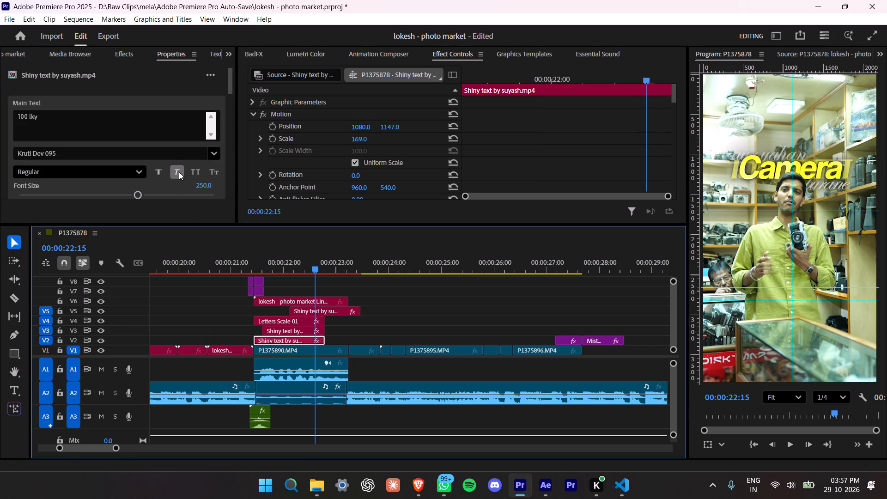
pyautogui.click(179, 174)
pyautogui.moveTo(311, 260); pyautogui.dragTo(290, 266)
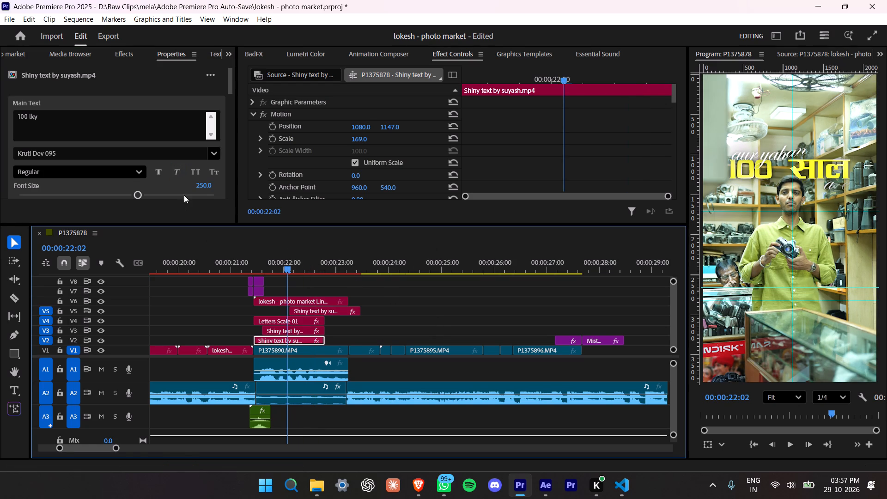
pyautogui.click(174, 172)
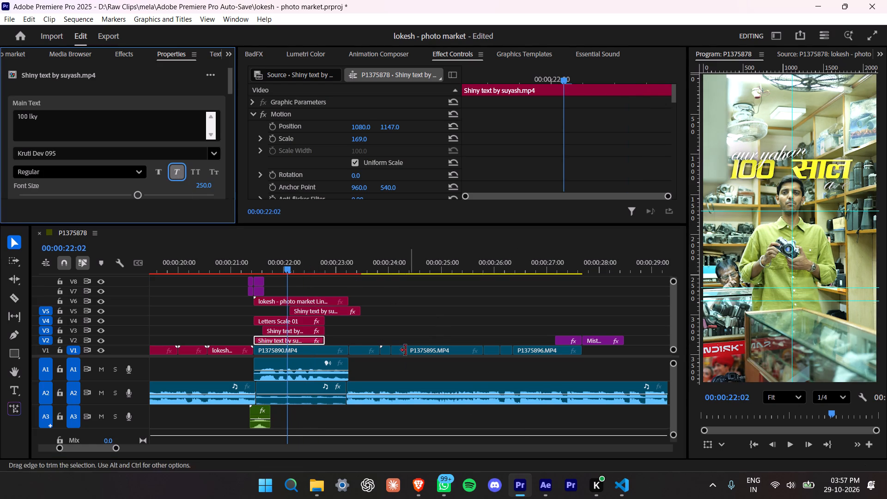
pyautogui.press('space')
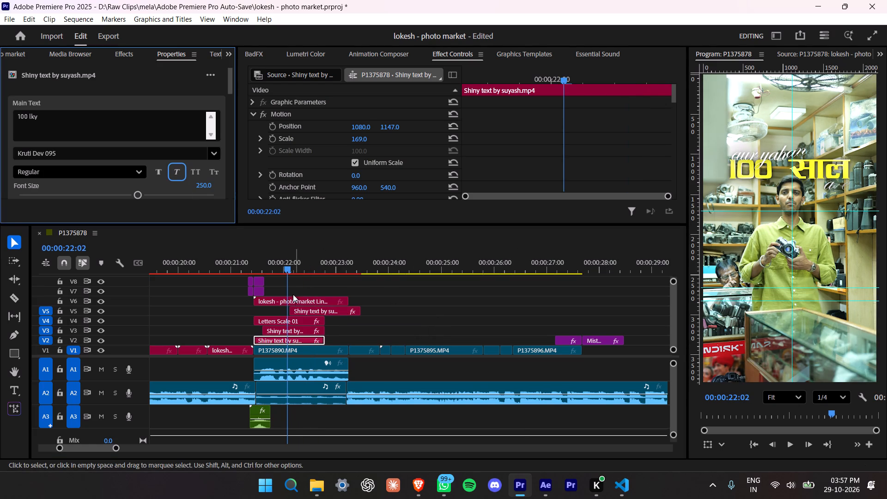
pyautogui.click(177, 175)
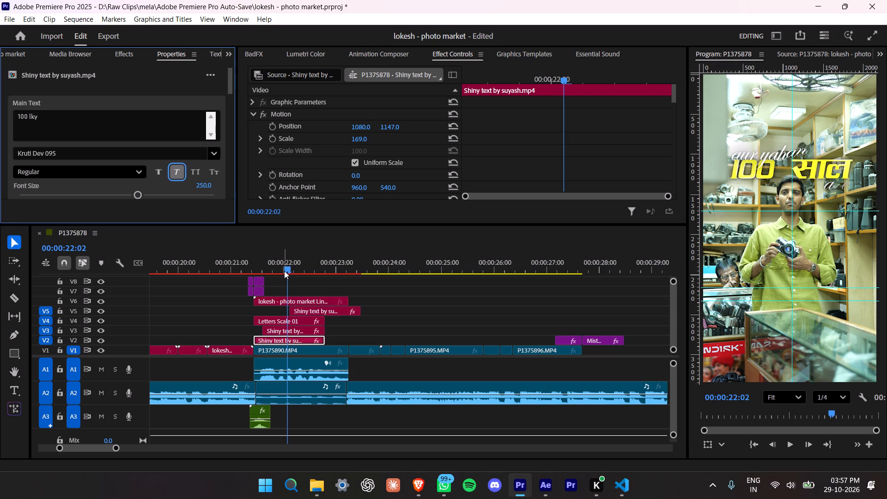
# Play back the titles and shift the "Camera" title on V5 to start at about 00:00:22:07, checking its new timing.
pyautogui.moveTo(286, 274); pyautogui.dragTo(286, 267)
pyautogui.moveTo(286, 267); pyautogui.dragTo(245, 267)
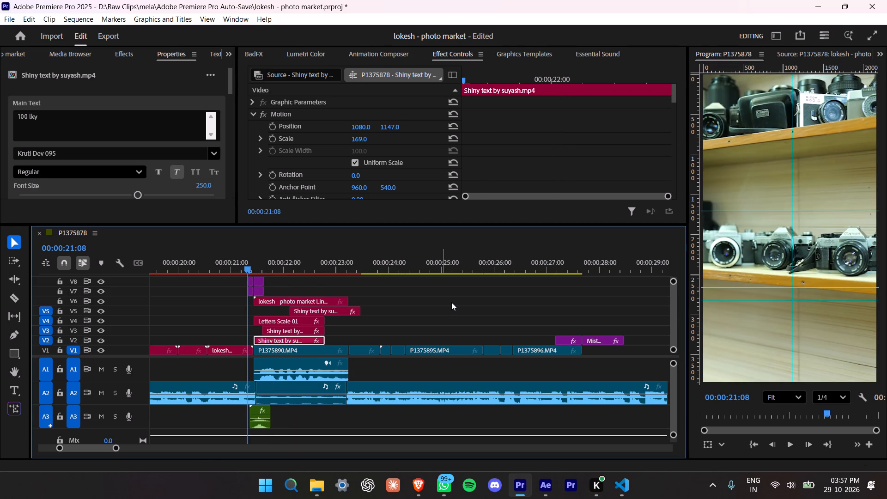
pyautogui.click(451, 302)
pyautogui.press('space')
pyautogui.press('space')
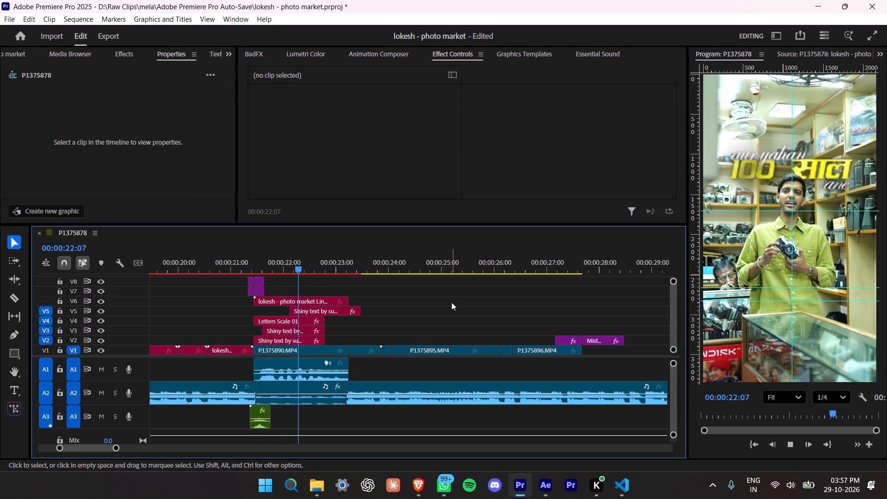
pyautogui.press('space')
pyautogui.press('space')
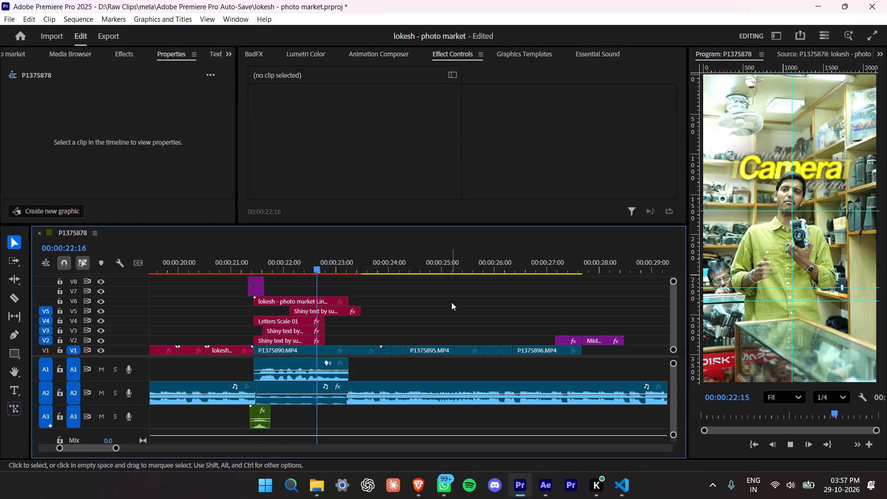
pyautogui.moveTo(324, 312); pyautogui.dragTo(334, 311)
pyautogui.moveTo(313, 264); pyautogui.dragTo(277, 268)
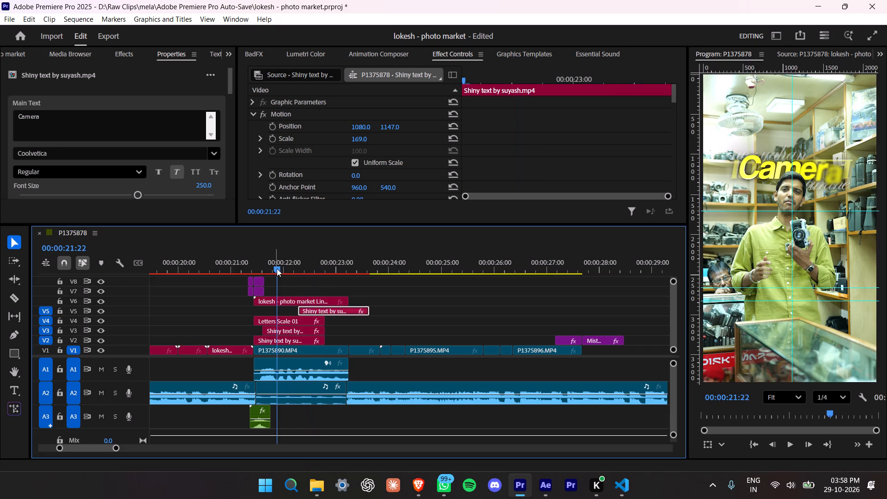
pyautogui.moveTo(274, 268); pyautogui.dragTo(254, 270)
pyautogui.press('space')
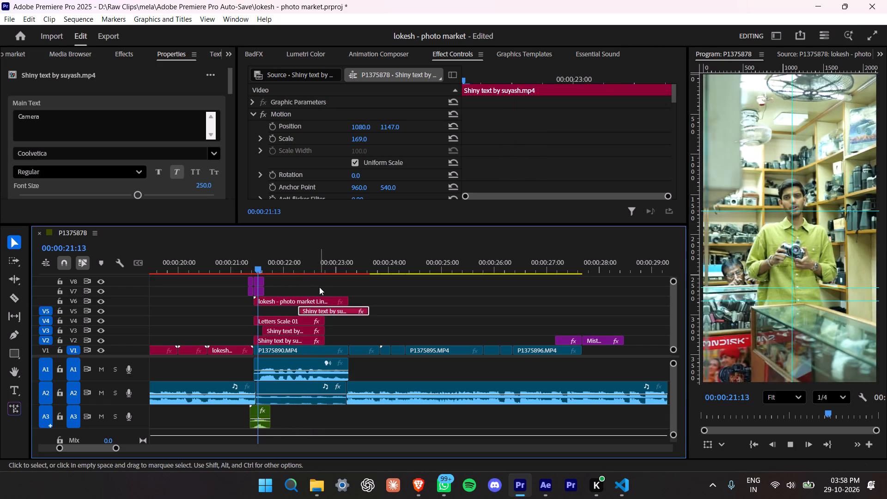
pyautogui.press('space')
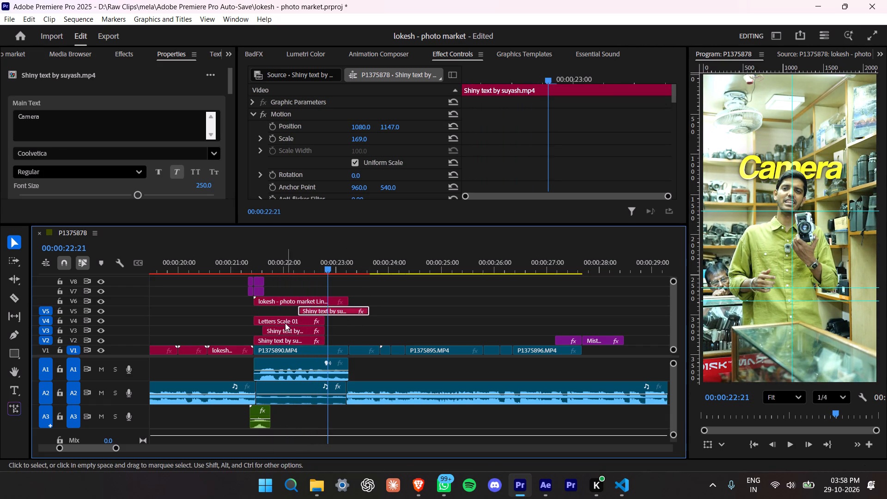
# Duplicate the "aur yahan" title on V4 with an offset of 00:00:01:06 and preview the copy's range at 00:00:23:04.
pyautogui.keyDown('alt'); pyautogui.moveTo(284, 321); pyautogui.dragTo(349, 322); pyautogui.keyUp('alt')
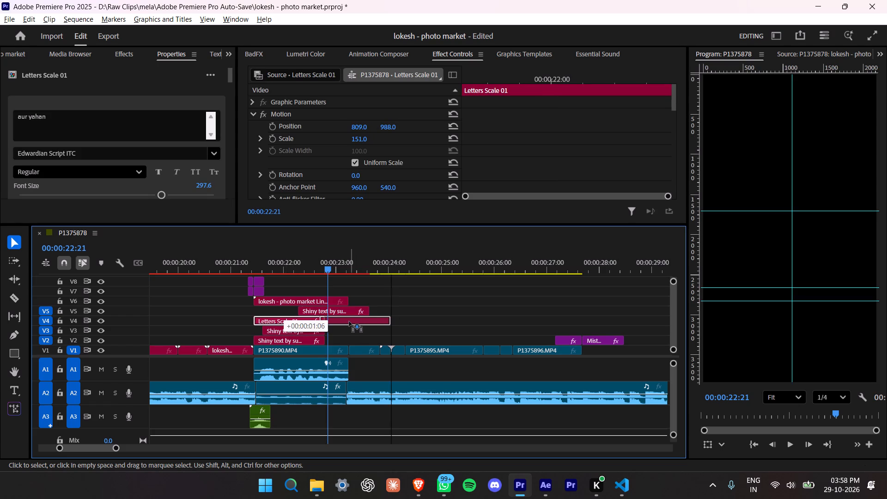
pyautogui.keyDown('alt'); pyautogui.moveTo(349, 322); pyautogui.dragTo(351, 323); pyautogui.keyUp('alt')
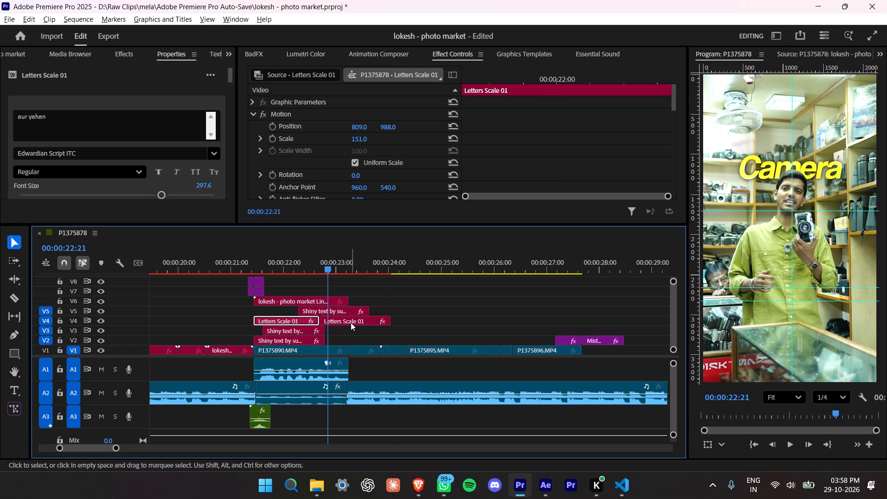
pyautogui.click(351, 323)
pyautogui.moveTo(331, 263); pyautogui.dragTo(346, 264)
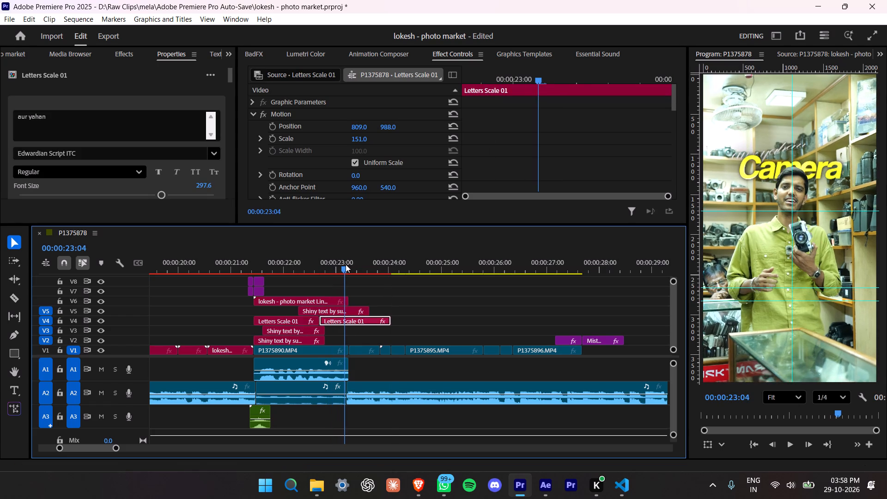
# Change the text of the duplicated "aur yahan" title on V4 to "mil jayenge".
pyautogui.moveTo(52, 120); pyautogui.dragTo(0, 116)
pyautogui.write('mil jayenge')
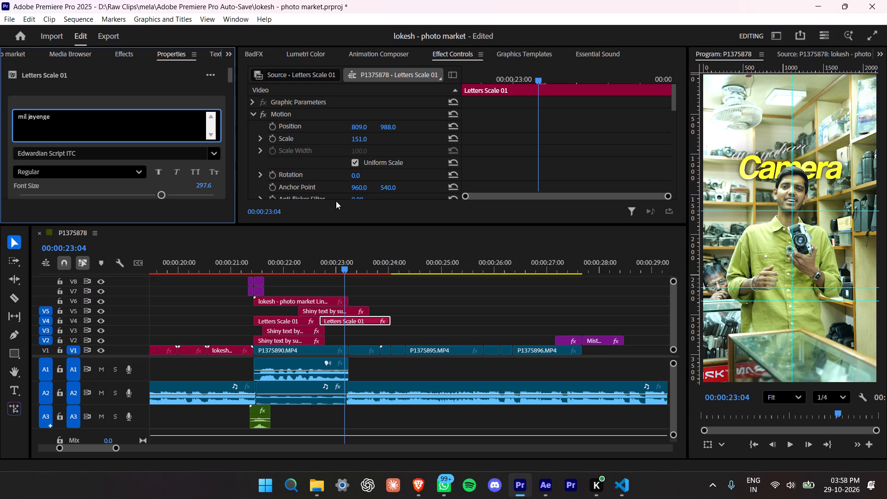
# Shift the "mil jayenge" title horizontally over "Camera" by setting its Position X to 1259.
pyautogui.click(372, 327)
pyautogui.click(365, 322)
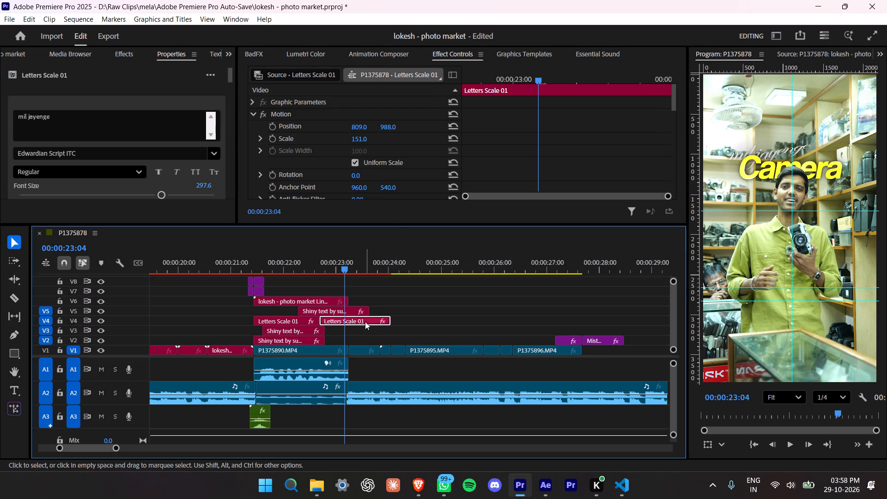
pyautogui.moveTo(357, 127); pyautogui.dragTo(346, 40)
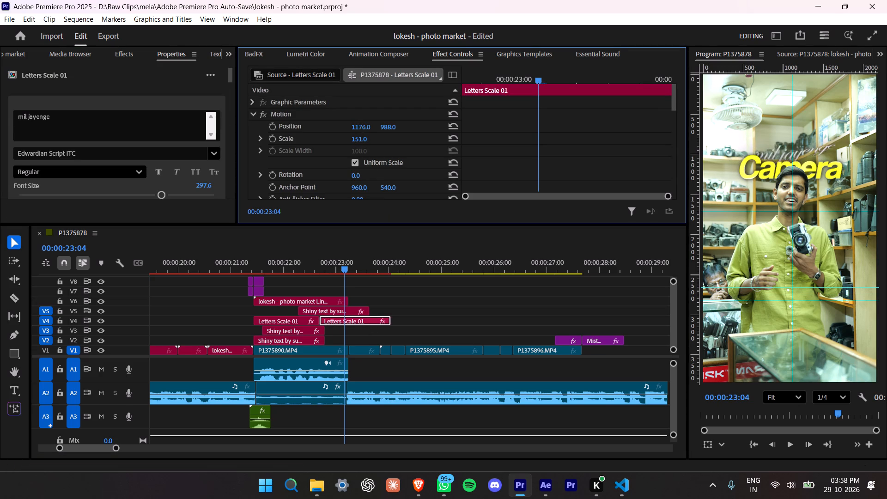
pyautogui.moveTo(346, 40); pyautogui.dragTo(358, 104)
pyautogui.moveTo(359, 125); pyautogui.dragTo(368, 146)
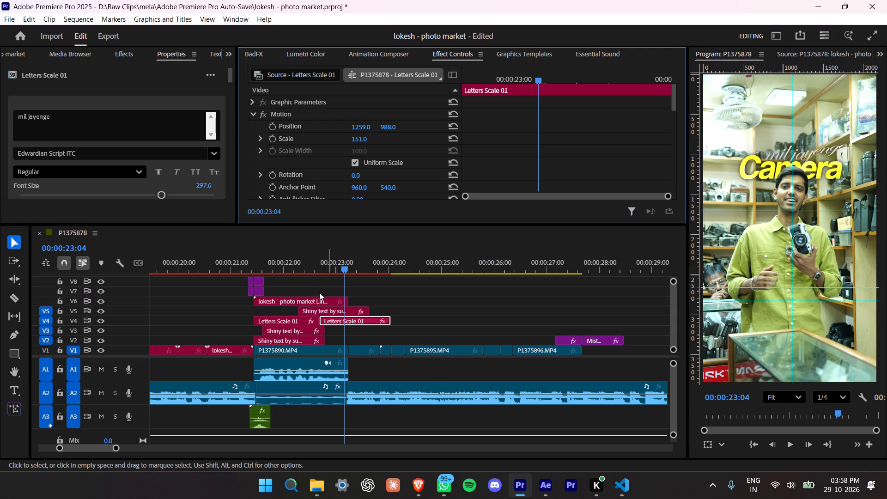
# Move the stacked clips on V6 and above up one track, and place the "mil jayenge" title from V4 on the freed V6.
pyautogui.moveTo(371, 298); pyautogui.dragTo(257, 280)
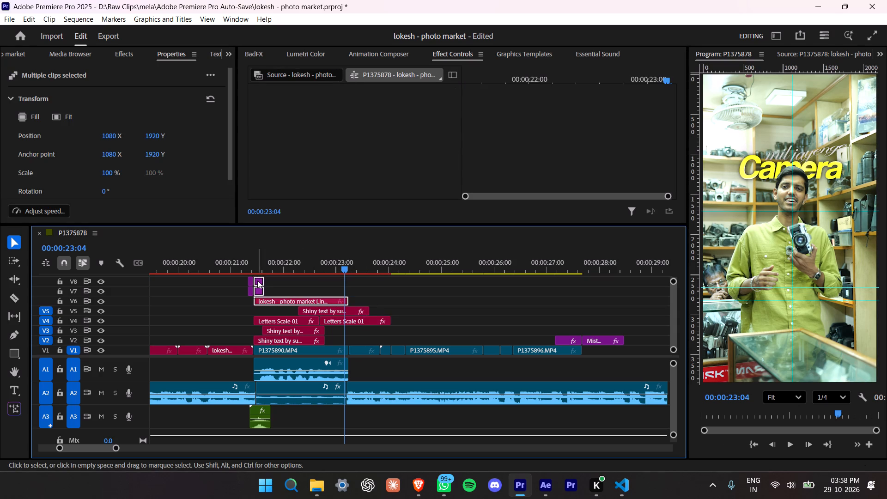
pyautogui.moveTo(364, 299); pyautogui.dragTo(222, 279)
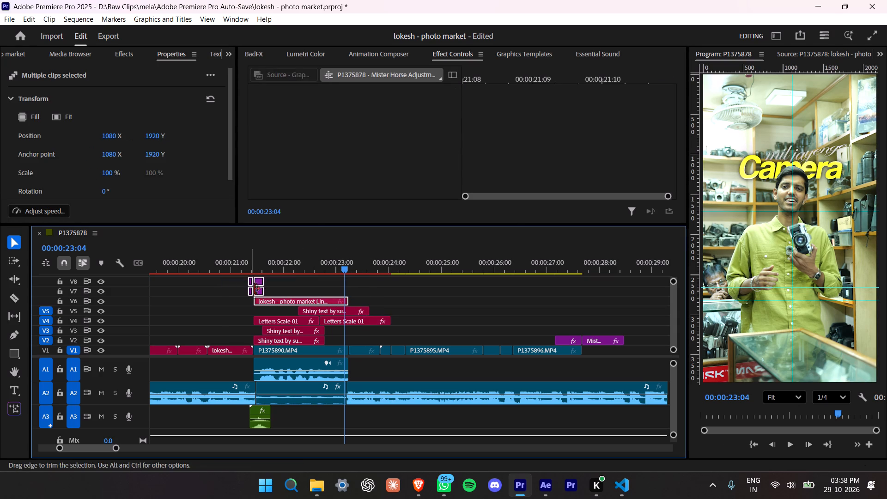
pyautogui.moveTo(261, 292); pyautogui.dragTo(262, 284)
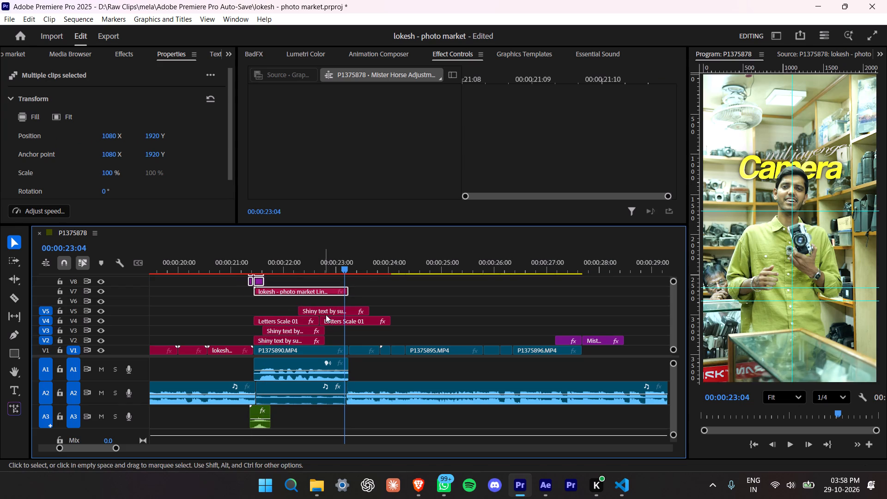
pyautogui.moveTo(339, 326); pyautogui.dragTo(335, 322)
pyautogui.moveTo(335, 322); pyautogui.dragTo(335, 307)
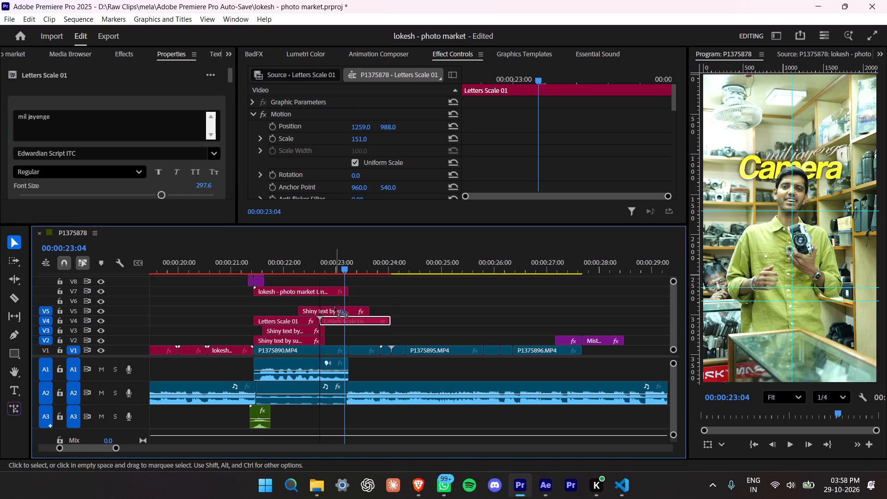
pyautogui.moveTo(335, 307); pyautogui.dragTo(335, 303)
# Extend the end of the "aur yahan" title on V4 by 00:00:00:03 to a duration of 00:00:01:09.
pyautogui.moveTo(322, 323); pyautogui.dragTo(329, 323)
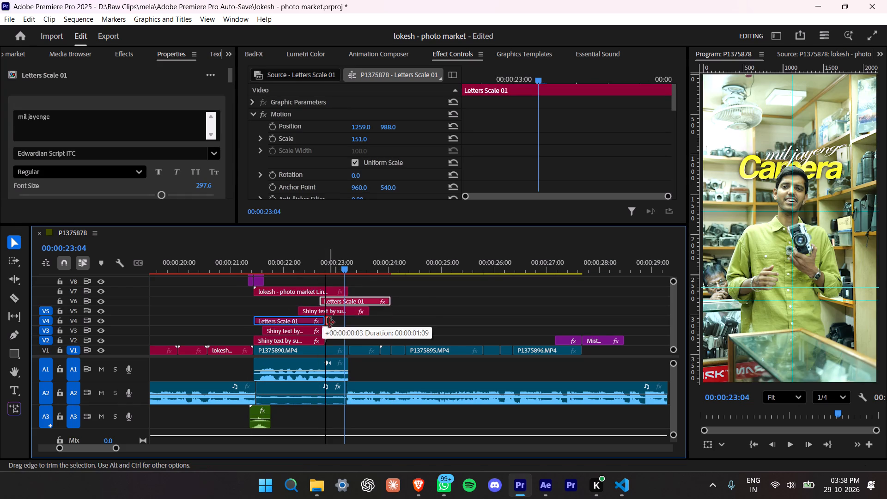
# Play back the titles from 00:00:20:17 and shift "mil jayenge" on V6 earlier to start at about 00:00:22:12.
pyautogui.moveTo(309, 266); pyautogui.dragTo(216, 263)
pyautogui.click(469, 273)
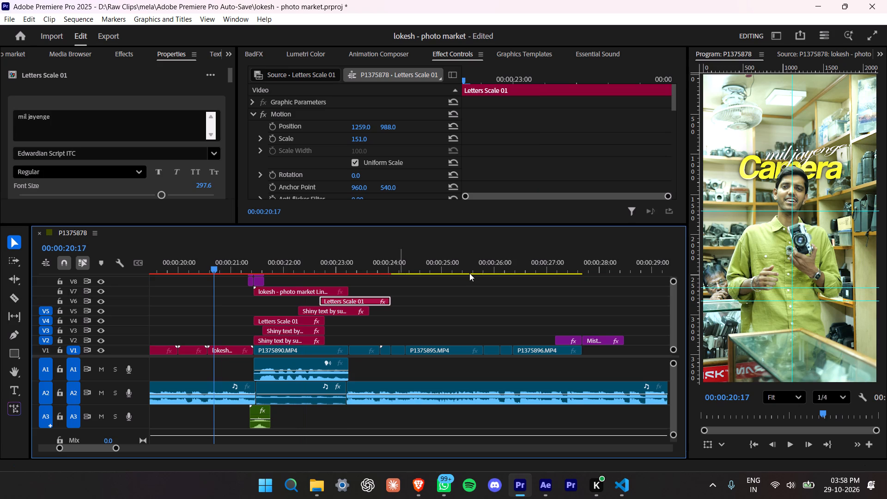
pyautogui.press('space')
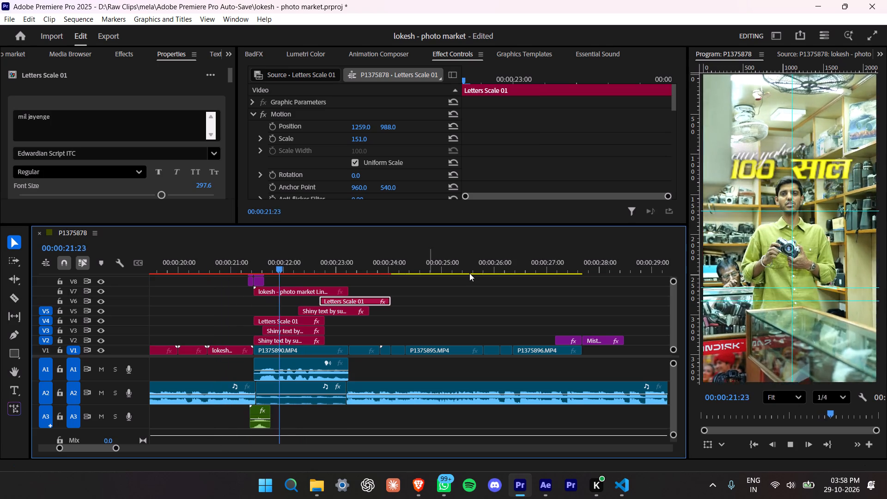
pyautogui.press('space')
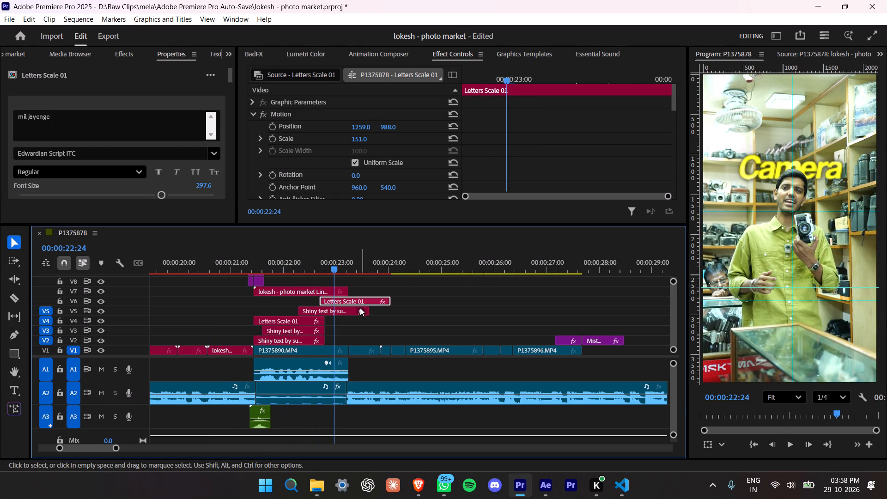
pyautogui.moveTo(358, 300); pyautogui.dragTo(349, 301)
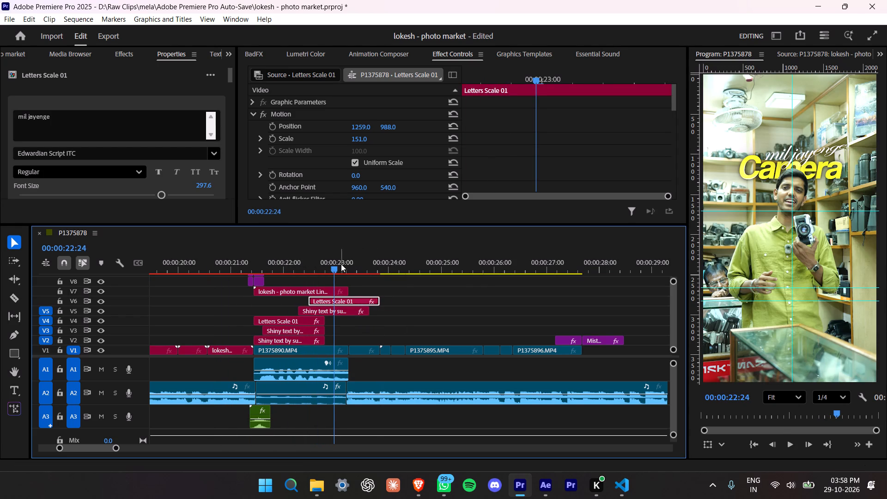
# Split the "mil jayenge" and "Camera" titles at 00:00:23:06, where P1375890.MP4 ends, and delete the parts after the cut.
pyautogui.moveTo(330, 263); pyautogui.dragTo(350, 272)
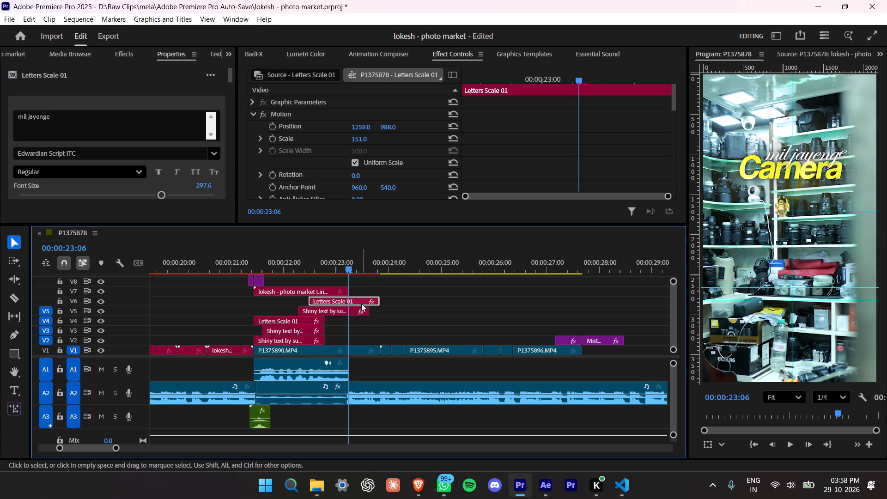
pyautogui.moveTo(381, 290); pyautogui.dragTo(360, 312)
pyautogui.hotkey('ctrl', 'k')
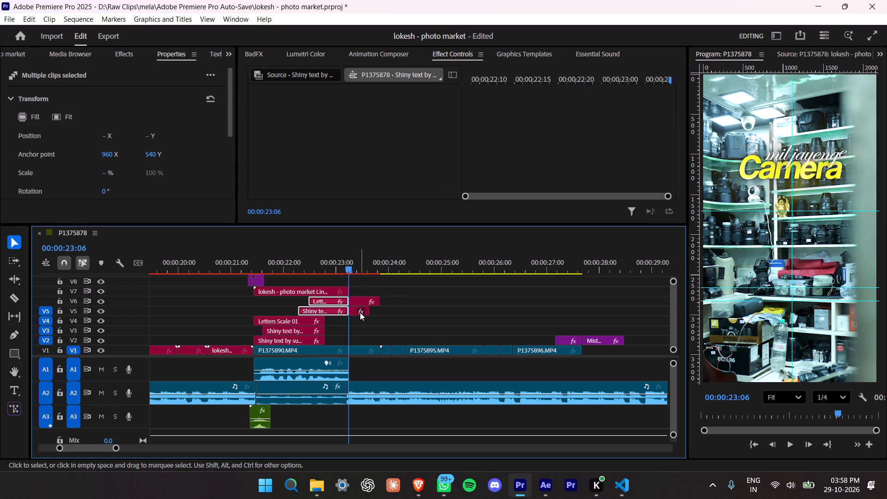
pyautogui.moveTo(398, 287); pyautogui.dragTo(367, 312)
pyautogui.press('BackSpace')
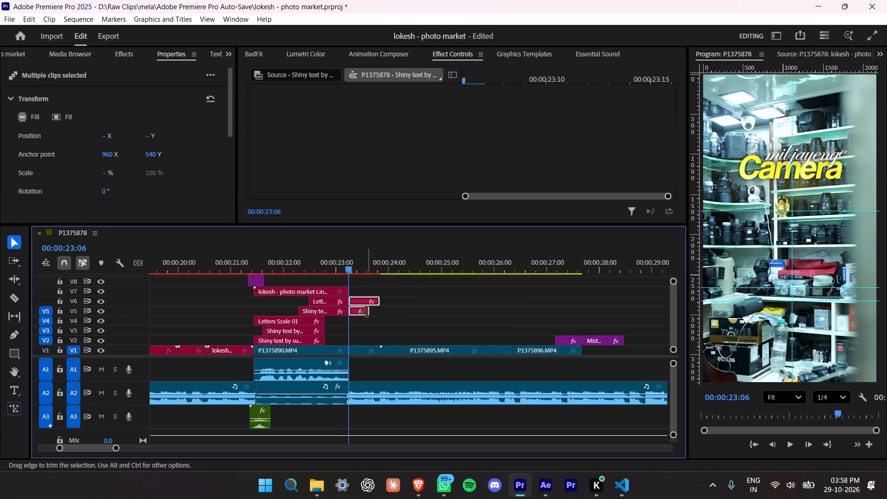
# Play back the title sequence up to 00:00:23:05 to check the timing of "Camera" and "mil jayenge".
pyautogui.moveTo(316, 268); pyautogui.dragTo(223, 276)
pyautogui.click(480, 330)
pyautogui.press('space')
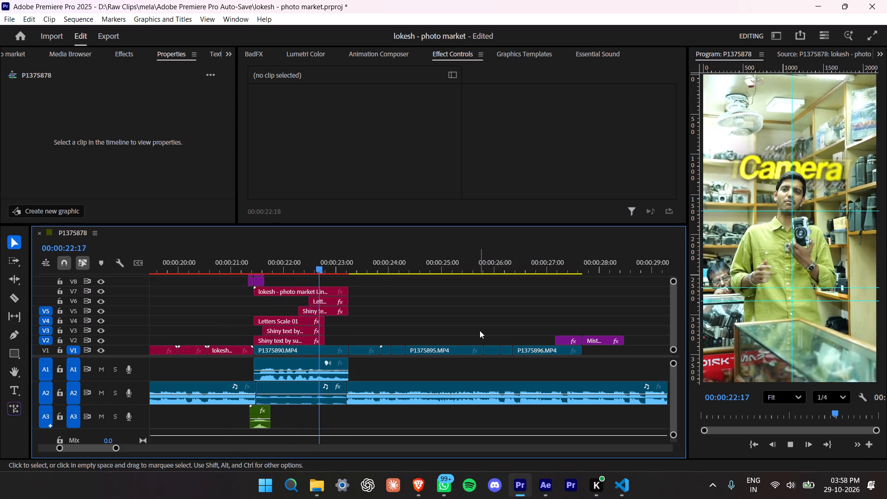
pyautogui.press('space')
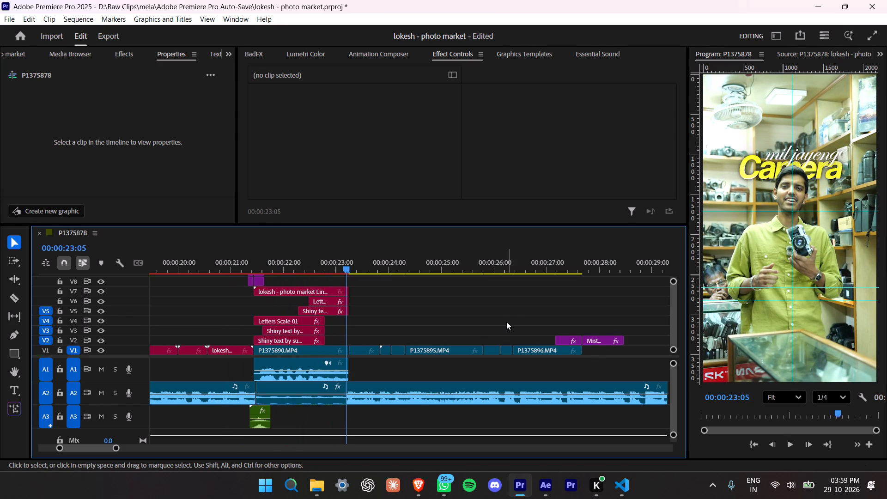
# Select the "mil jayenge" title on V6 and the "Camera" title on V5 together.
pyautogui.moveTo(361, 304); pyautogui.dragTo(330, 310)
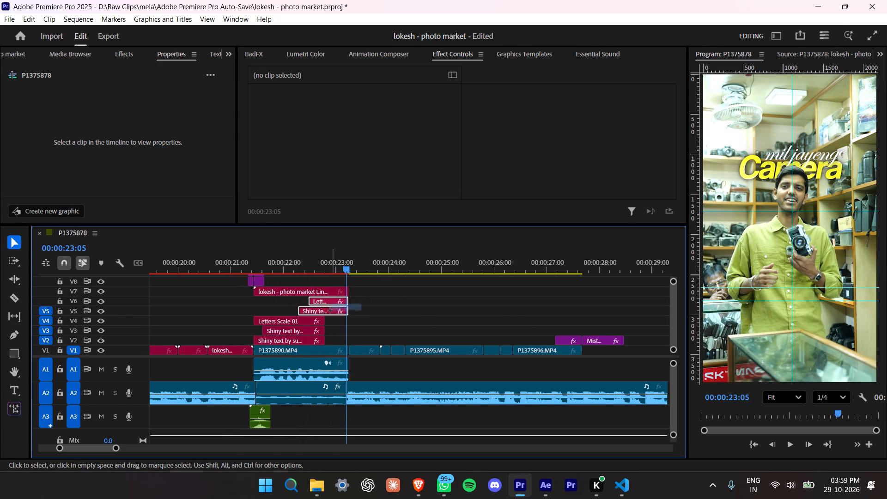
pyautogui.moveTo(330, 310); pyautogui.dragTo(330, 311)
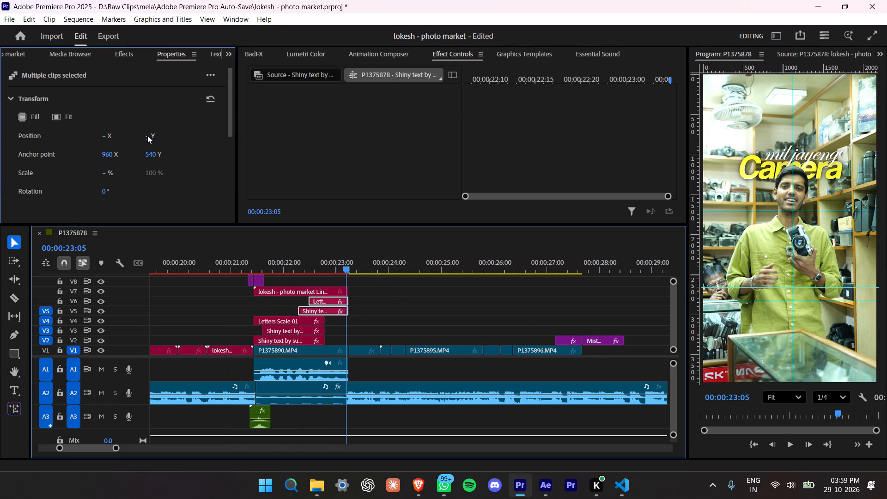
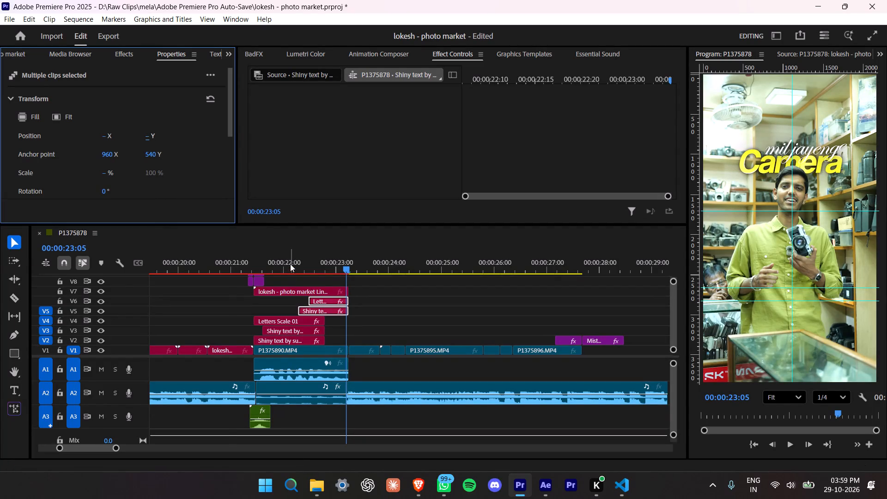
# Duplicate the Mix PR Overshoot clip near the sequence start onto V4 after "Letters Scale 01", starting at about 00:00:22:19.
pyautogui.moveTo(290, 264); pyautogui.dragTo(230, 264)
pyautogui.click(494, 323)
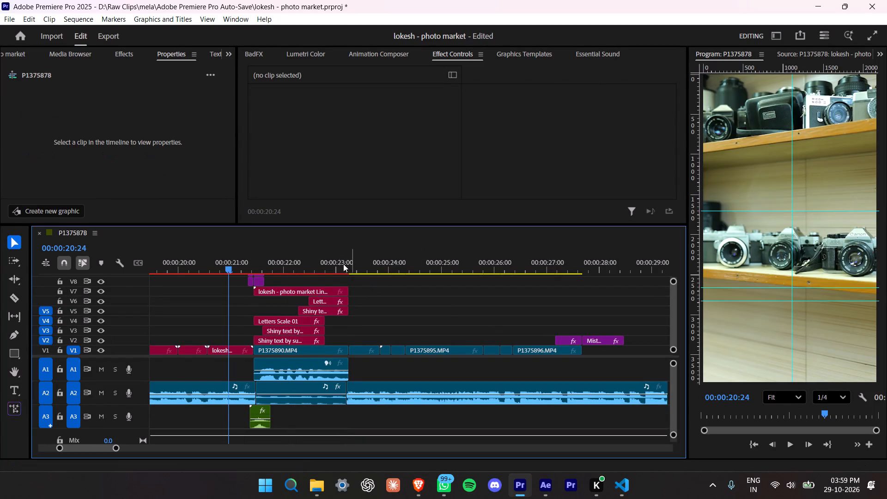
pyautogui.click(335, 262)
pyautogui.hscroll(5, 397, 286)
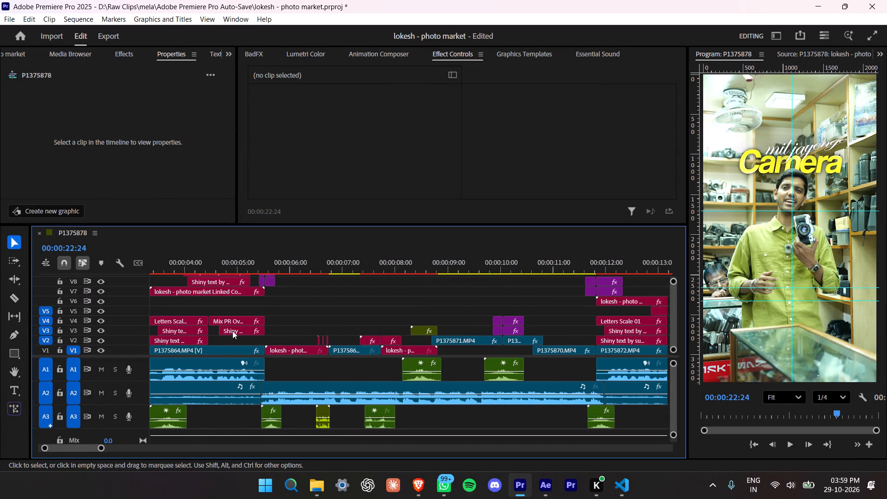
pyautogui.keyDown('alt'); pyautogui.moveTo(226, 320); pyautogui.dragTo(628, 315); pyautogui.keyUp('alt')
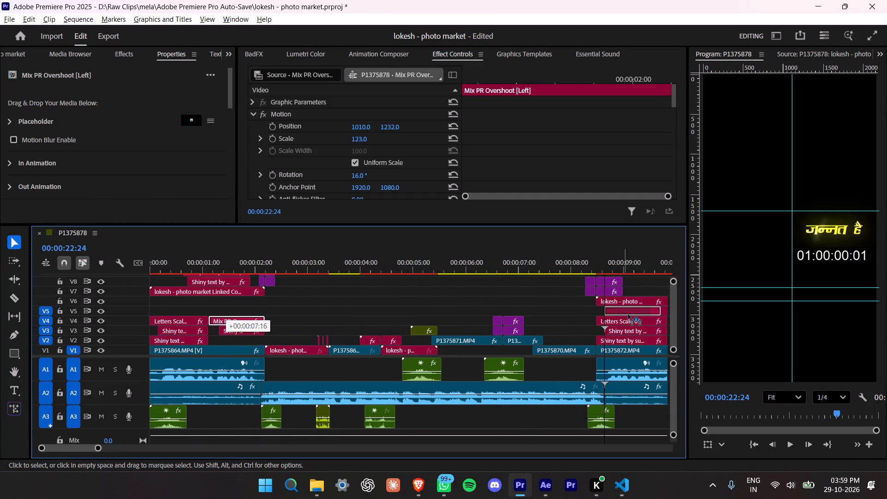
pyautogui.keyDown('alt'); pyautogui.moveTo(628, 315); pyautogui.dragTo(661, 303); pyautogui.keyUp('alt')
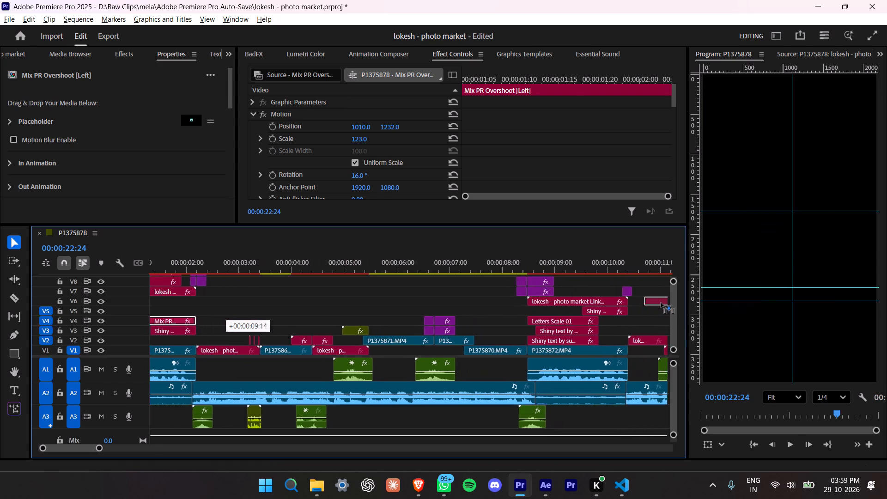
pyautogui.keyDown('alt'); pyautogui.moveTo(661, 303); pyautogui.dragTo(664, 304); pyautogui.keyUp('alt')
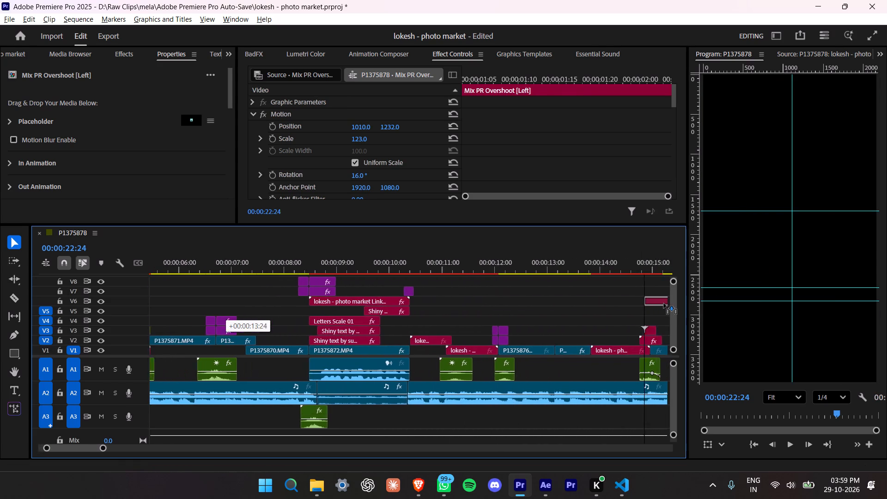
pyautogui.keyDown('alt'); pyautogui.moveTo(664, 304); pyautogui.dragTo(665, 303); pyautogui.keyUp('alt')
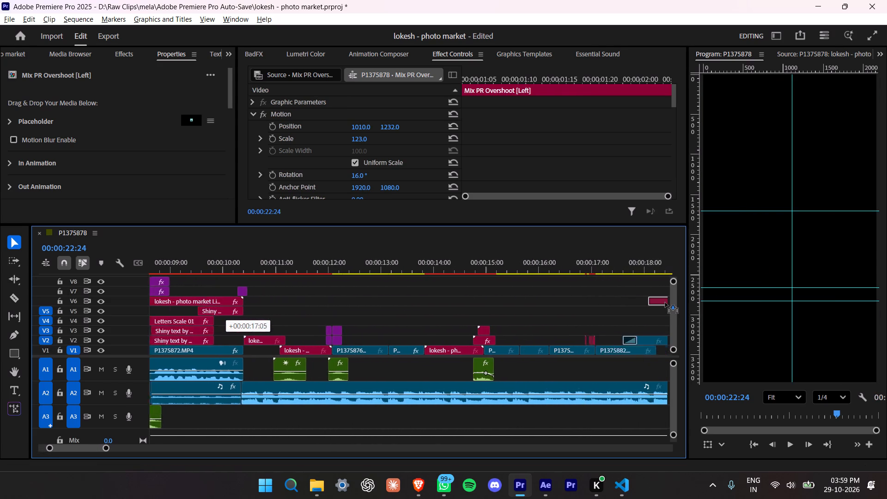
pyautogui.keyDown('alt'); pyautogui.moveTo(665, 303); pyautogui.dragTo(510, 318); pyautogui.keyUp('alt')
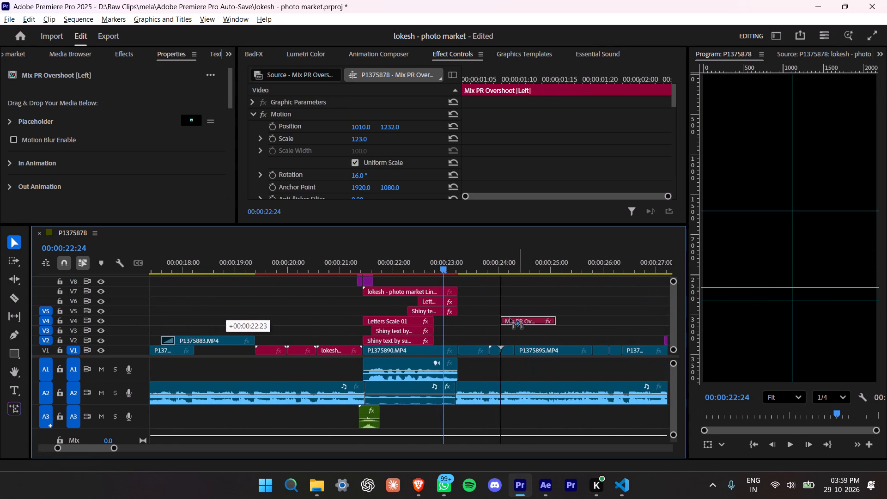
pyautogui.keyDown('alt'); pyautogui.moveTo(510, 318); pyautogui.dragTo(452, 321); pyautogui.keyUp('alt')
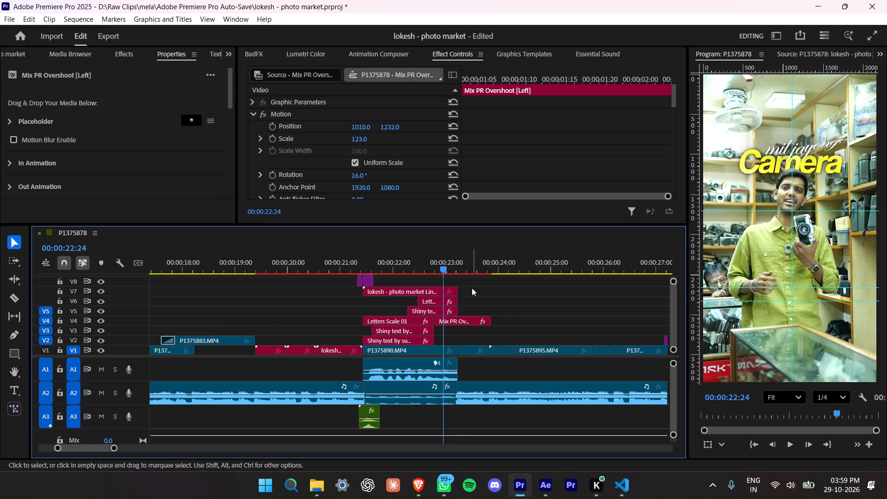
# Move the "Camera" and "mil jayenge" titles, the linked composition and the adjustment clips above P1375890.MP4 up one track.
pyautogui.moveTo(472, 288); pyautogui.dragTo(407, 310)
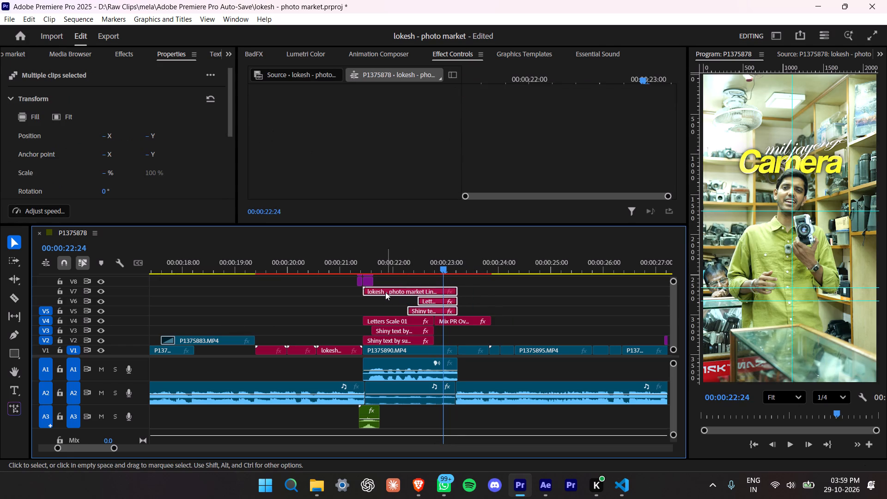
pyautogui.click(468, 309)
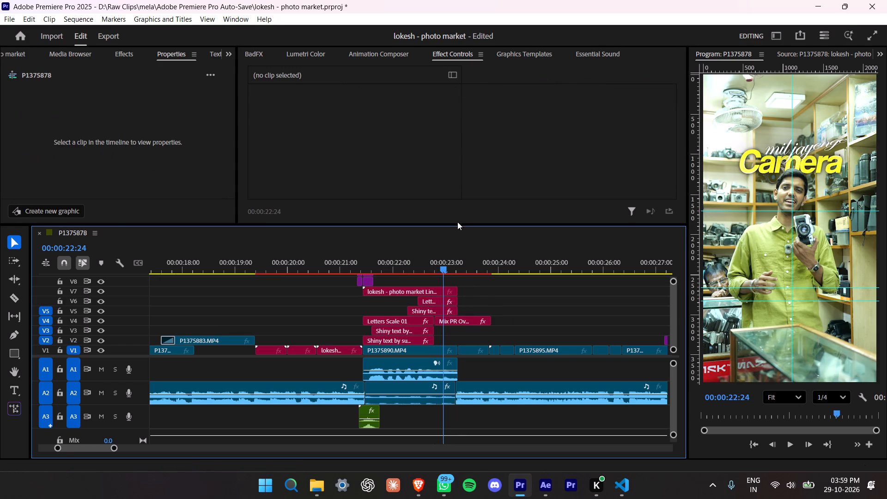
pyautogui.moveTo(457, 225); pyautogui.dragTo(458, 161)
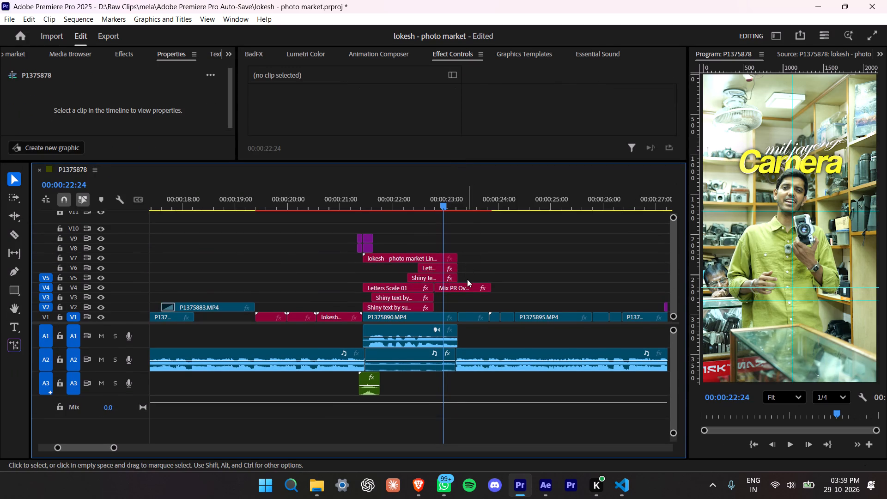
pyautogui.moveTo(467, 274); pyautogui.dragTo(346, 234)
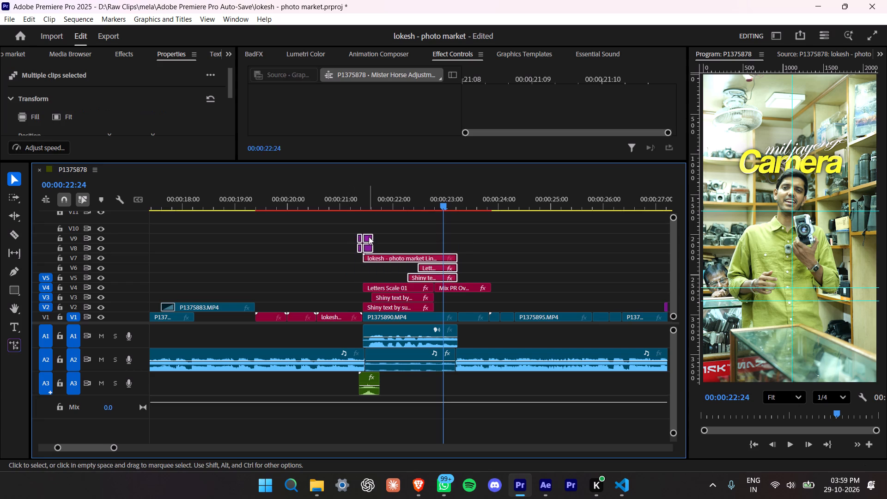
pyautogui.moveTo(367, 236); pyautogui.dragTo(367, 230)
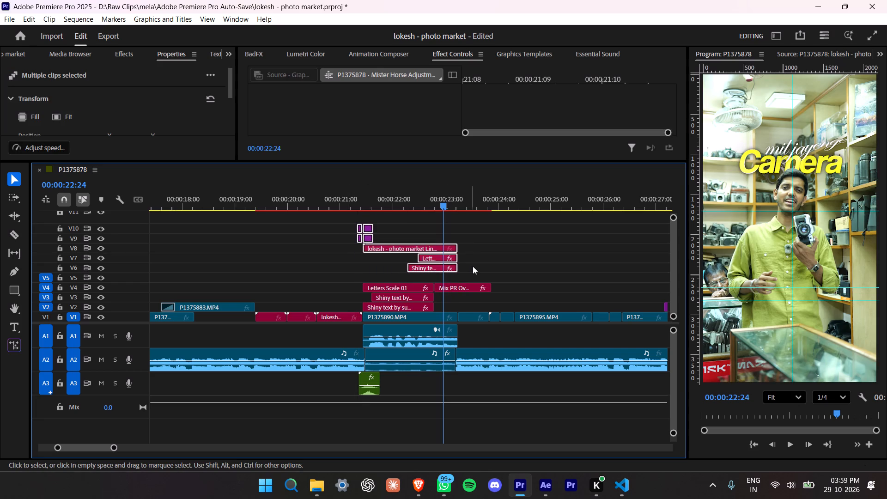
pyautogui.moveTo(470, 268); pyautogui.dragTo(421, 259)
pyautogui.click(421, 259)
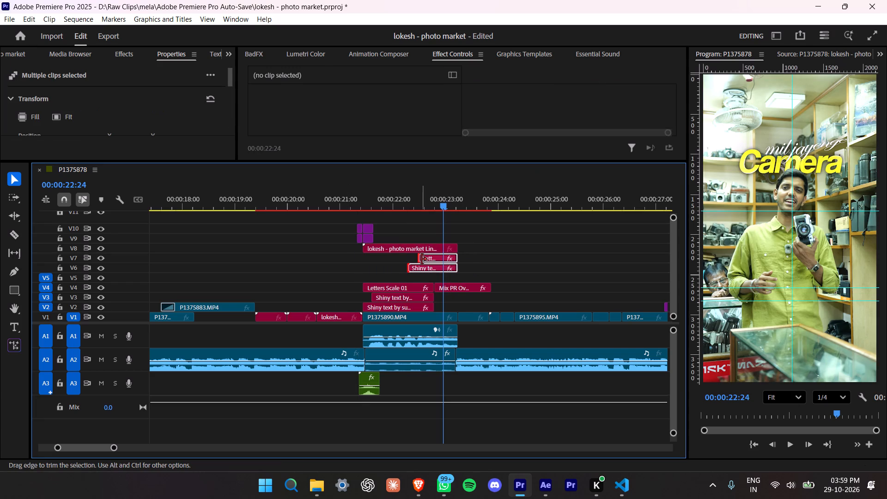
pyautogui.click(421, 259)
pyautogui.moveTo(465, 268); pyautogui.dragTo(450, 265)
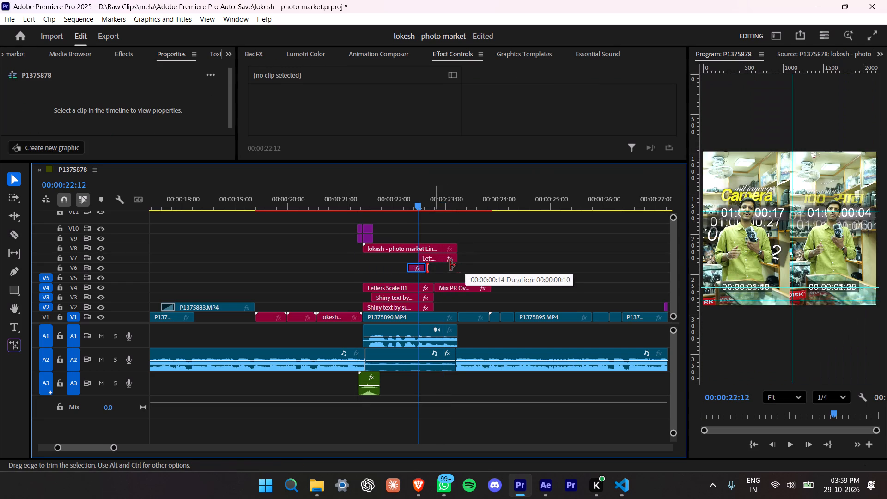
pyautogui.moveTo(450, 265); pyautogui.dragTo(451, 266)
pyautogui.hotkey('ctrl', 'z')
# Move the "mil jayenge" title down to V6 and the "Camera" title down to V5, freeing V7.
pyautogui.moveTo(475, 270); pyautogui.dragTo(443, 263)
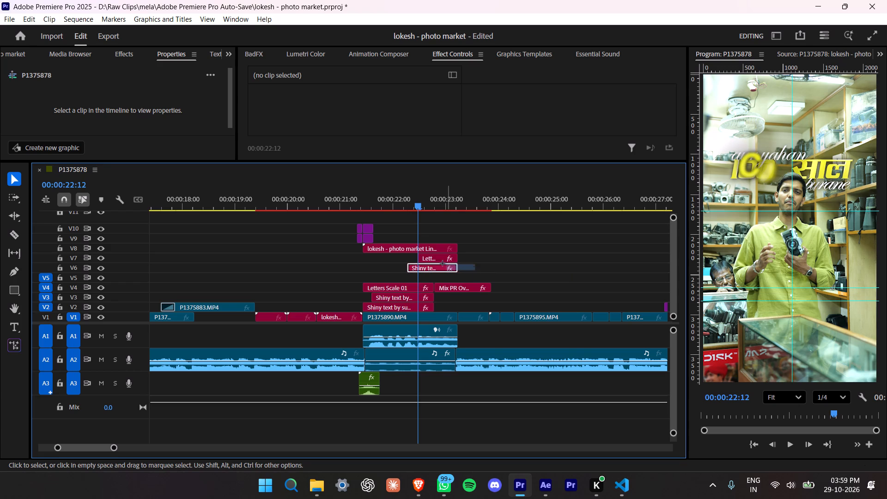
pyautogui.moveTo(443, 263); pyautogui.dragTo(434, 259)
pyautogui.moveTo(434, 259); pyautogui.dragTo(434, 270)
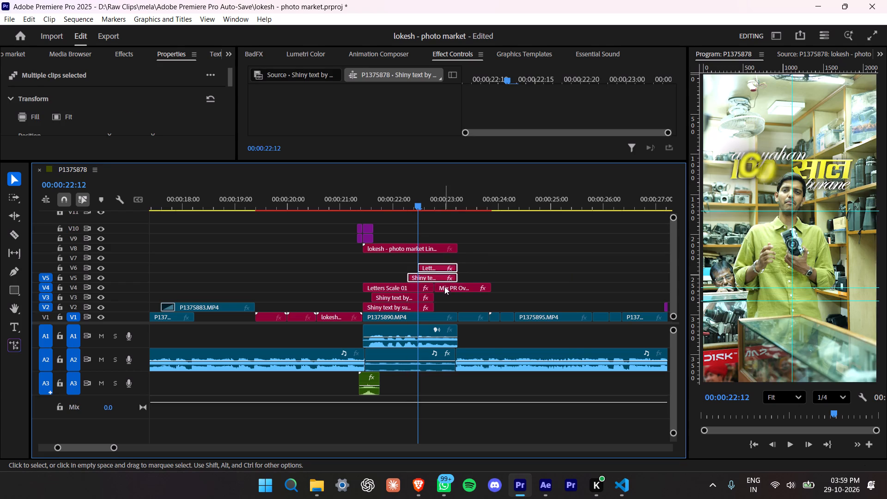
# Move the Mix PR Overshoot copy to V7, starting with the "Camera" title, and trim its end to where P1375890.MP4 ends.
pyautogui.moveTo(444, 289); pyautogui.dragTo(414, 256)
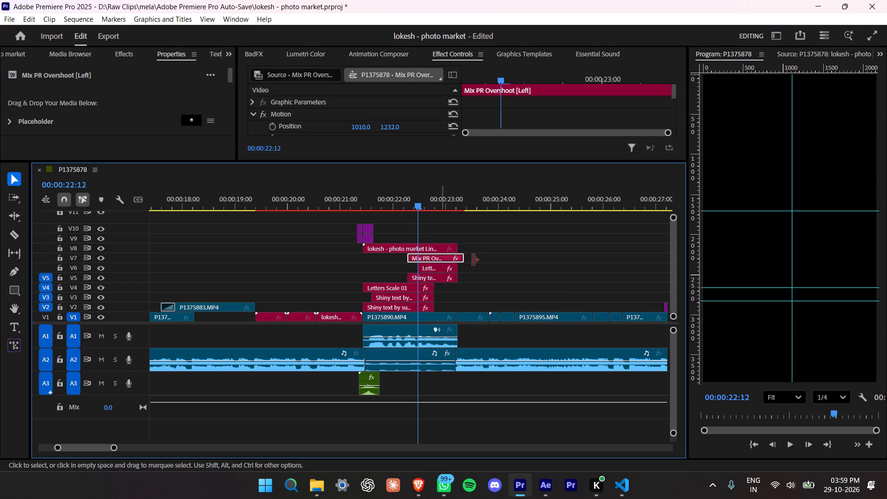
pyautogui.moveTo(468, 254); pyautogui.dragTo(460, 256)
pyautogui.click(460, 256)
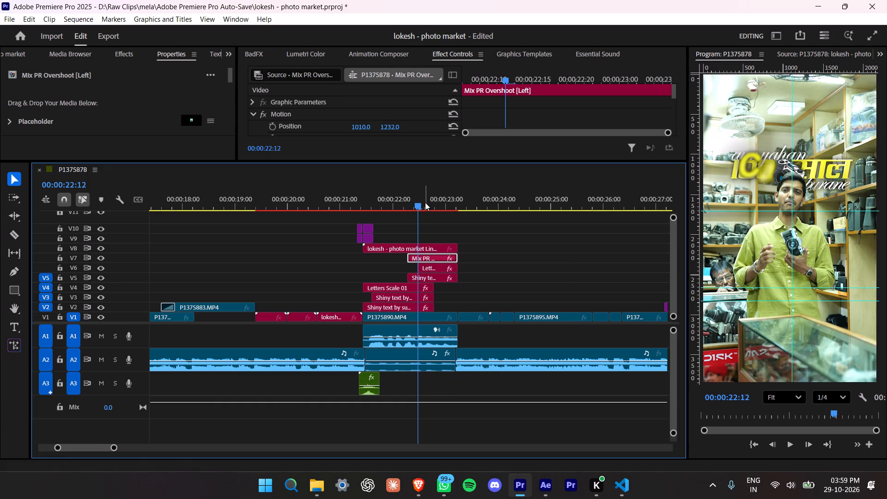
# Reset the position of the Mix PR Overshoot camera graphic on V7 and set it to 1665, 878.
pyautogui.moveTo(425, 202); pyautogui.dragTo(434, 205)
pyautogui.click(450, 128)
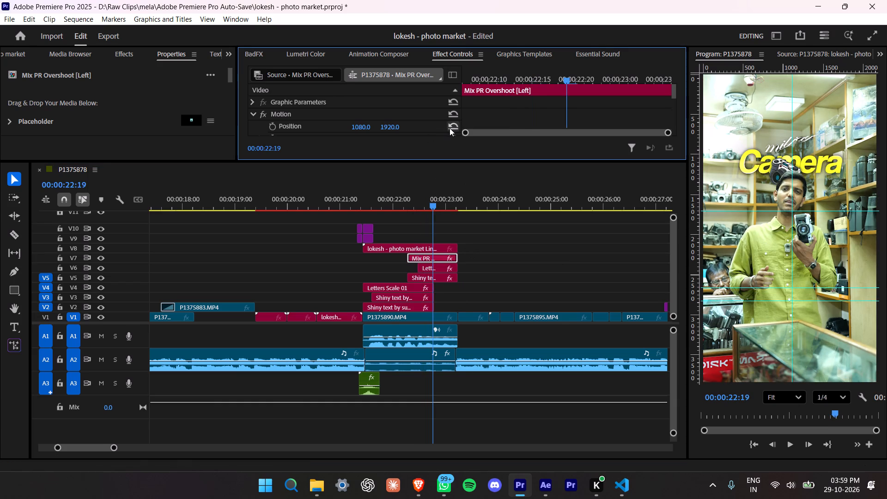
pyautogui.moveTo(389, 128); pyautogui.dragTo(434, 366)
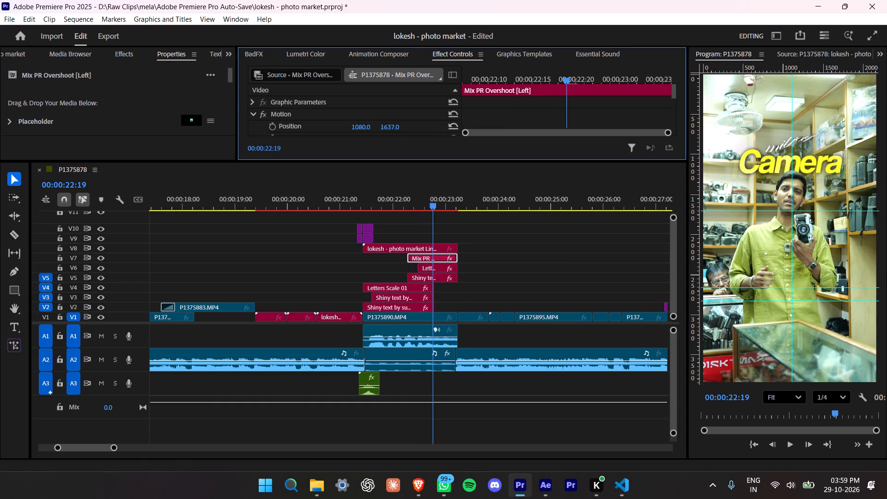
pyautogui.moveTo(434, 366); pyautogui.dragTo(411, 304)
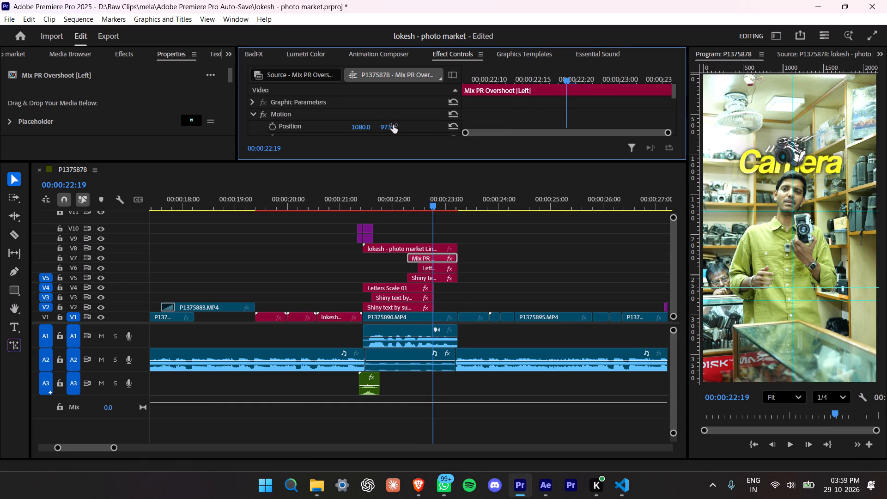
pyautogui.moveTo(369, 127); pyautogui.dragTo(446, 293)
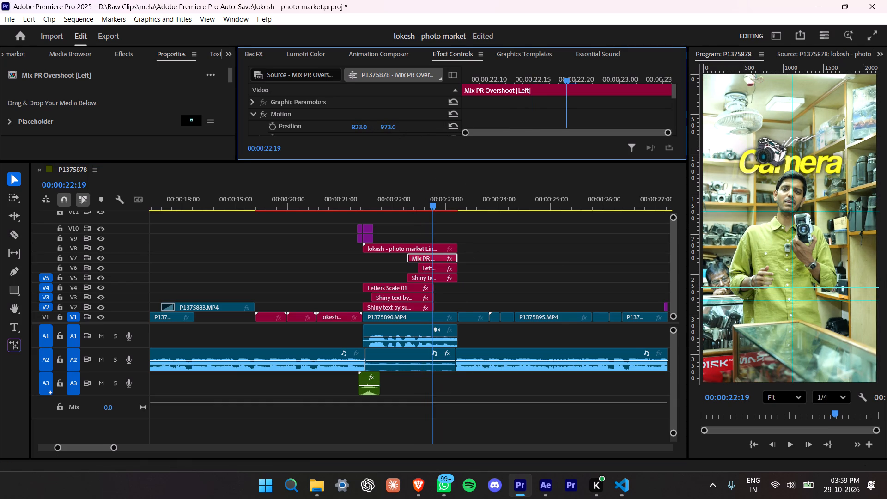
pyautogui.moveTo(446, 293); pyautogui.dragTo(479, 387)
pyautogui.moveTo(358, 127); pyautogui.dragTo(358, 131)
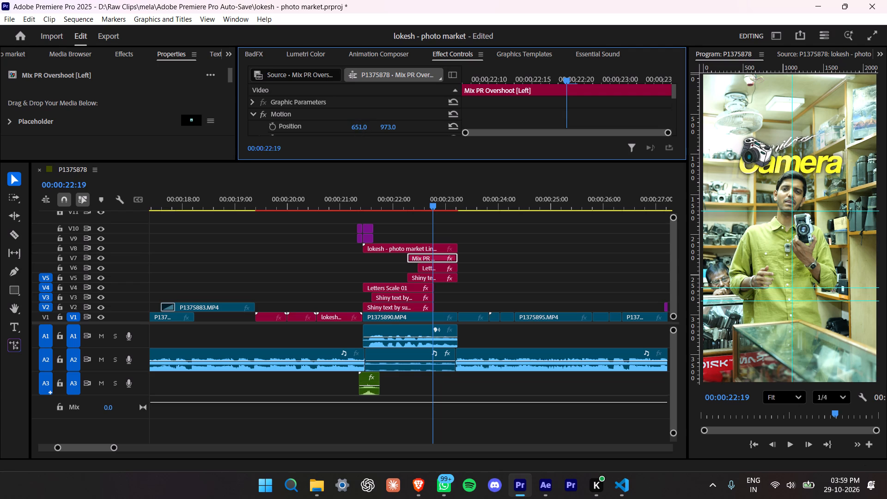
pyautogui.moveTo(358, 131); pyautogui.dragTo(359, 139)
pyautogui.moveTo(391, 126); pyautogui.dragTo(398, 156)
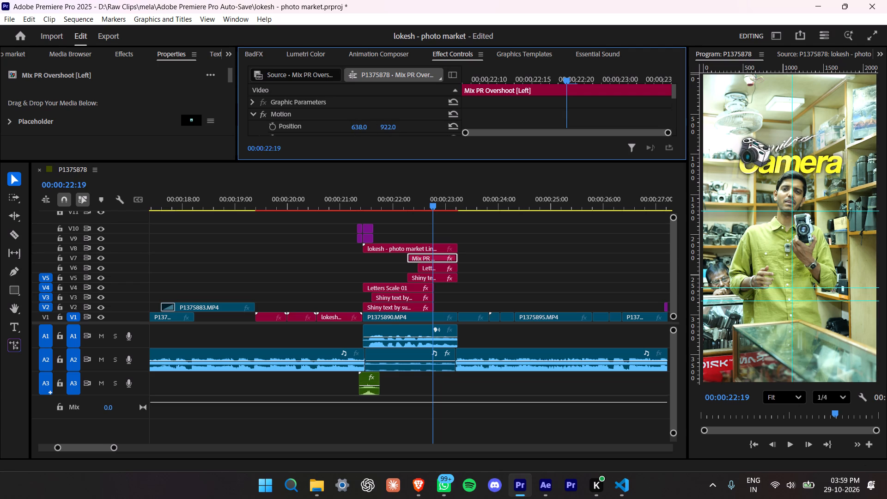
pyautogui.moveTo(398, 156); pyautogui.dragTo(401, 189)
pyautogui.moveTo(359, 125); pyautogui.dragTo(352, 63)
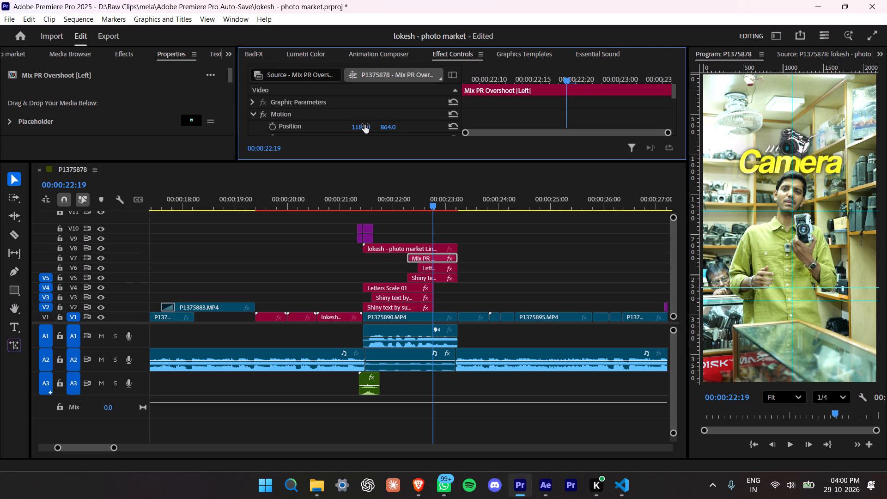
pyautogui.moveTo(359, 127); pyautogui.dragTo(360, 114)
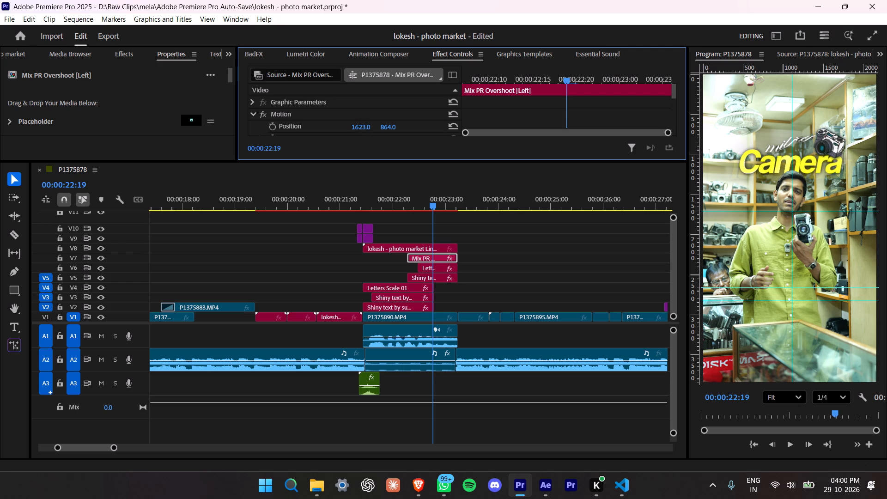
pyautogui.moveTo(360, 114); pyautogui.dragTo(360, 101)
pyautogui.moveTo(387, 127); pyautogui.dragTo(388, 119)
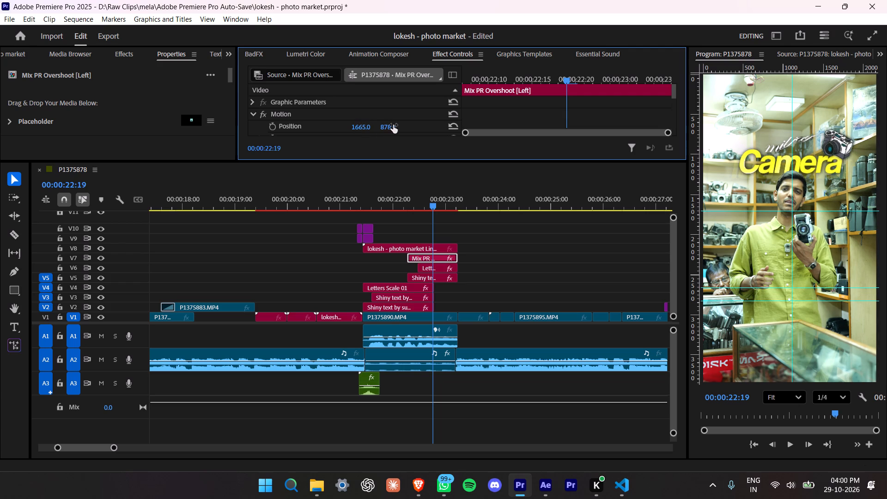
# Play back the title sequence from 00:00:21:12 and replay from 00:00:22:09 to check the camera graphic's animation beside "Camera".
pyautogui.moveTo(436, 202); pyautogui.dragTo(365, 210)
pyautogui.click(542, 254)
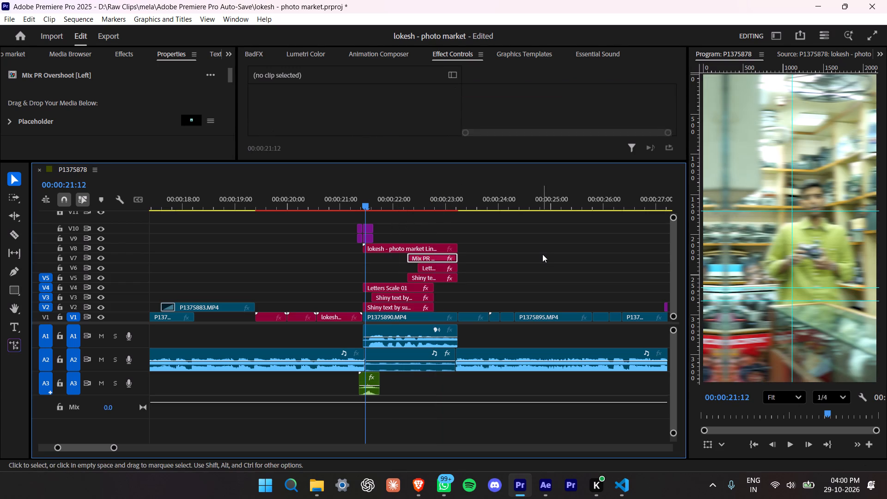
pyautogui.press('space')
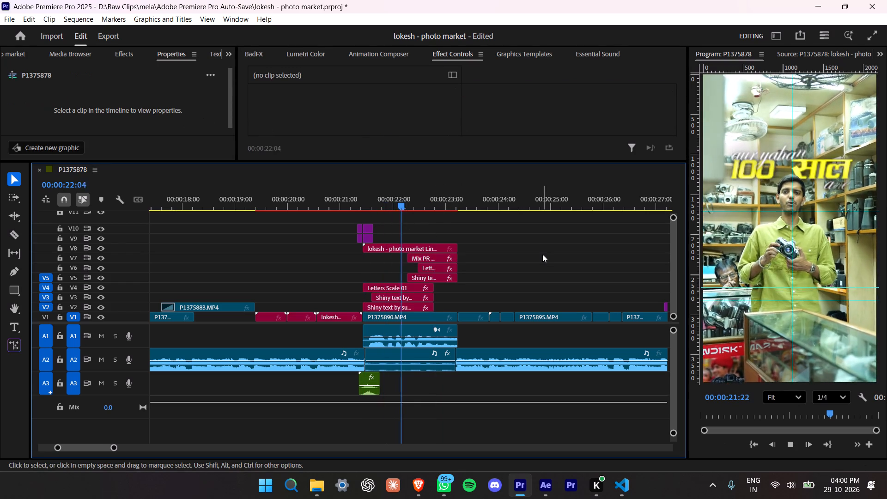
pyautogui.press('space')
pyautogui.press('space')
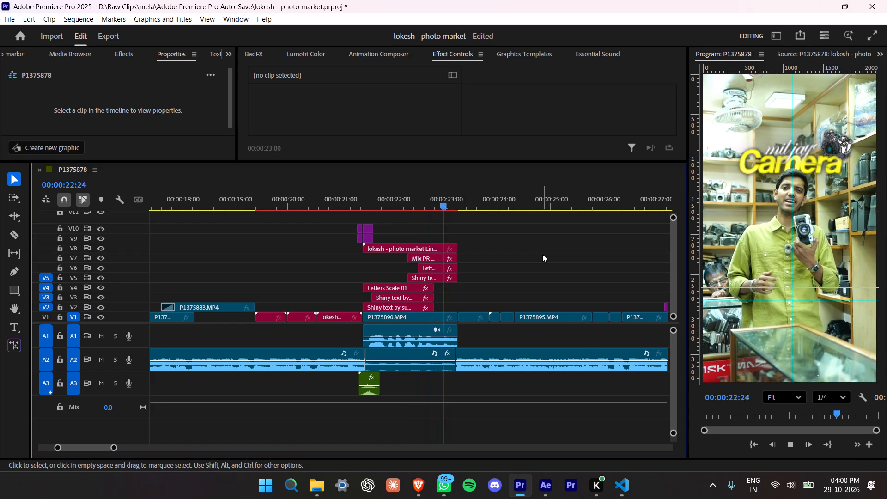
pyautogui.press('space')
pyautogui.moveTo(437, 202); pyautogui.dragTo(414, 204)
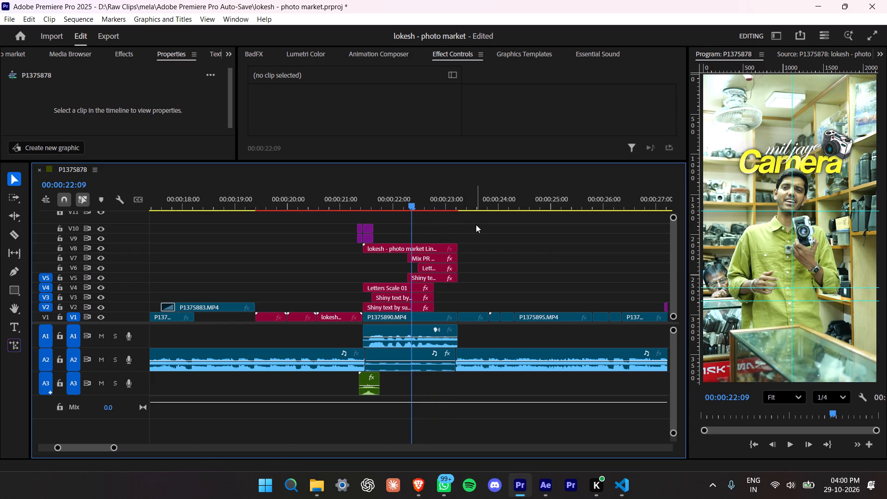
pyautogui.click(476, 225)
pyautogui.press('space')
pyautogui.press('space')
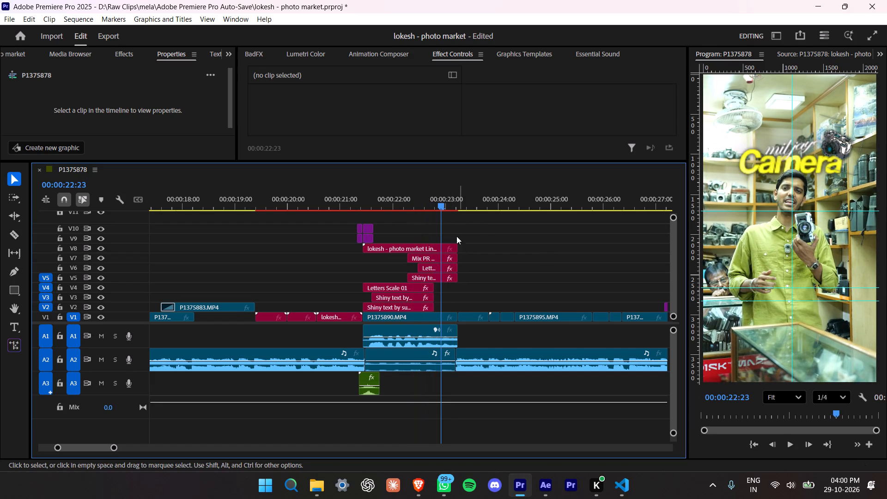
# Lower the In Animation amplitude of the Mix PR Overshoot camera graphic on V7 to 9, with the EaseIn curve.
pyautogui.click(430, 257)
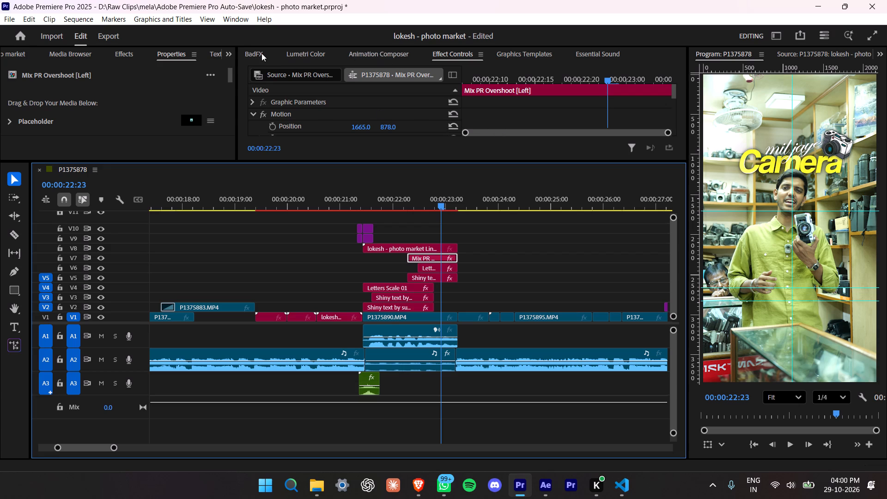
pyautogui.scroll(-1, 121, 114)
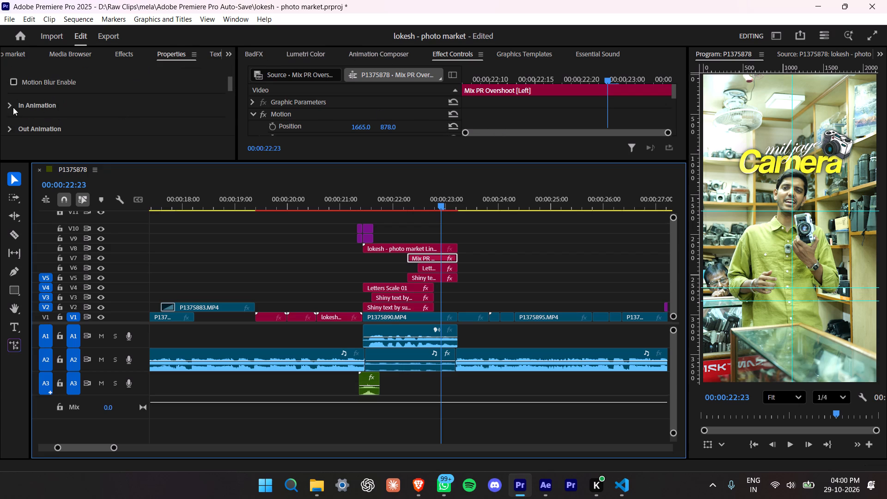
pyautogui.click(13, 106)
pyautogui.scroll(-1, 138, 117)
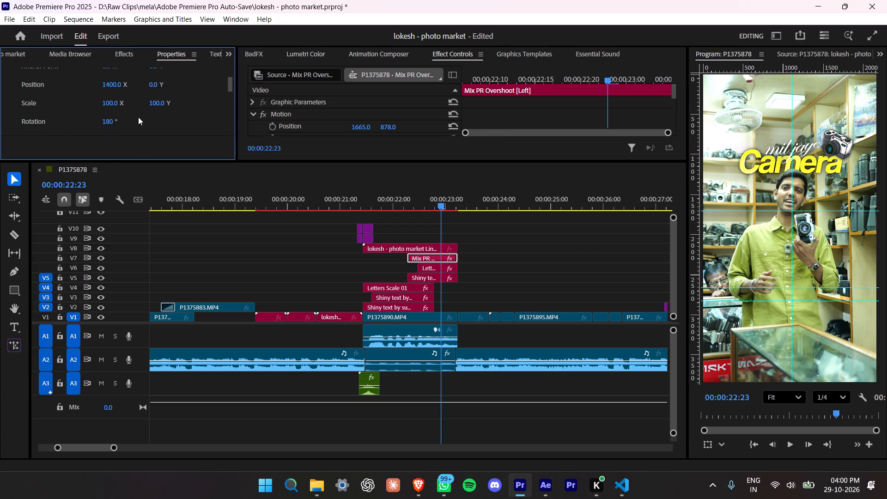
pyautogui.scroll(-1, 138, 117)
pyautogui.moveTo(135, 161); pyautogui.dragTo(136, 240)
pyautogui.click(161, 98)
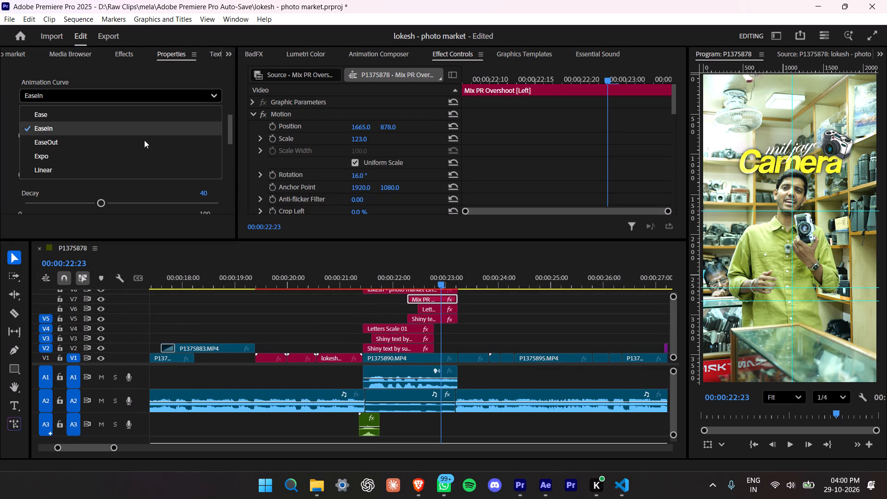
pyautogui.click(113, 125)
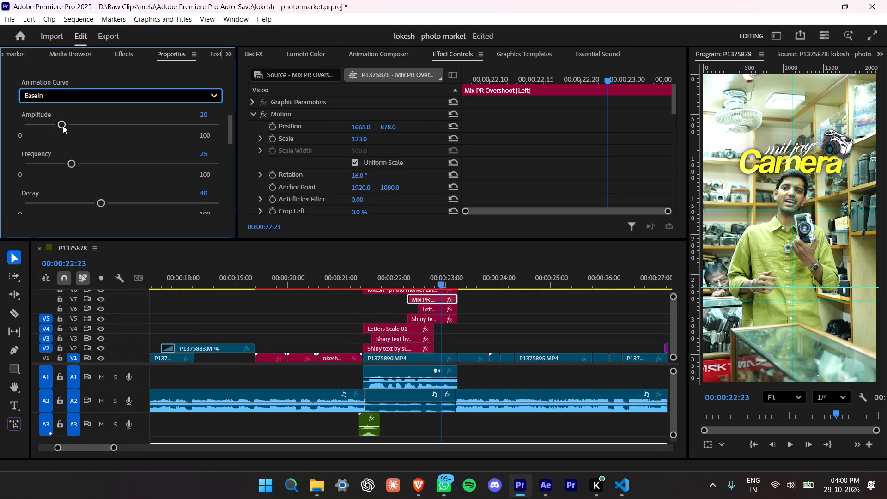
pyautogui.moveTo(63, 126); pyautogui.dragTo(40, 130)
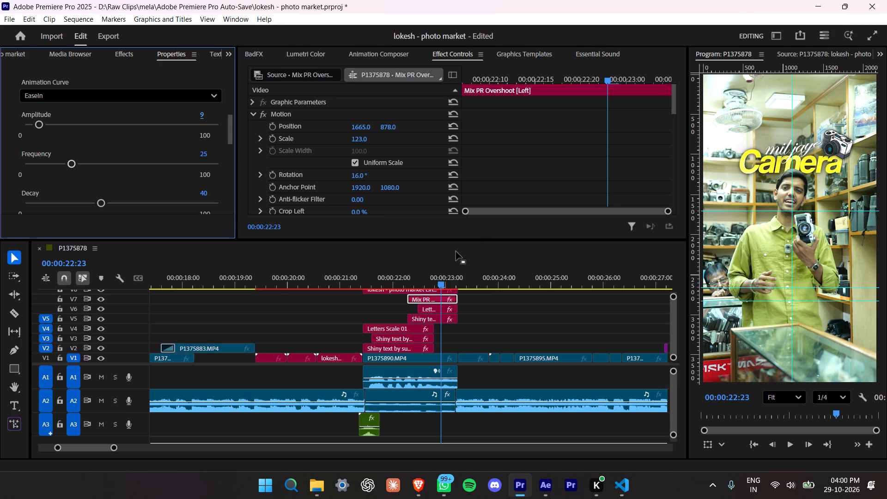
# Set the camera graphic's In Animation frequency to 10 and its decay to 33.
pyautogui.click(429, 284)
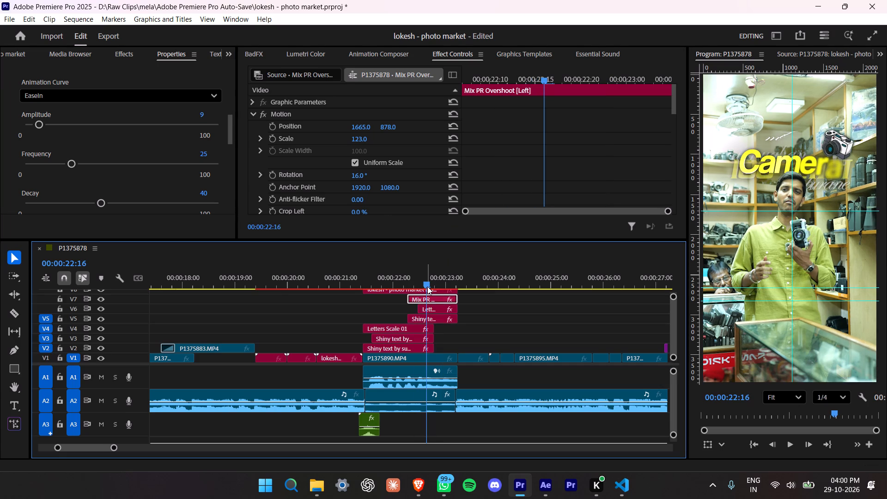
pyautogui.moveTo(68, 164); pyautogui.dragTo(53, 162)
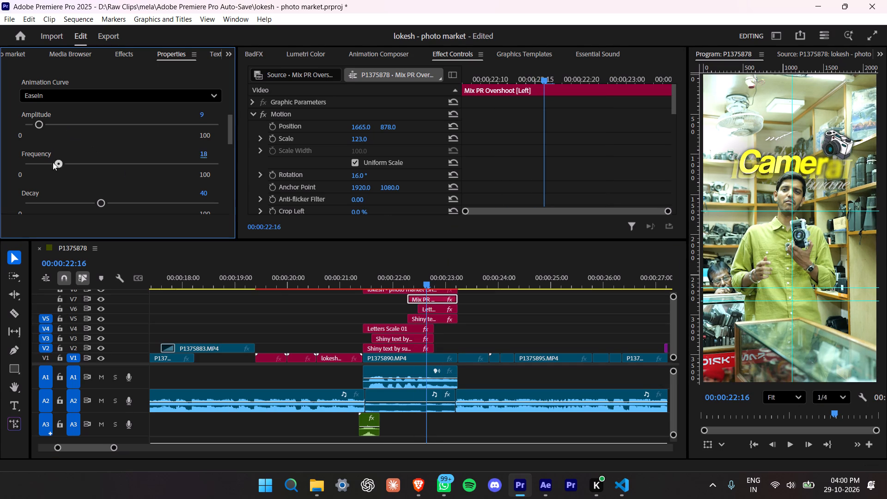
pyautogui.moveTo(53, 162); pyautogui.dragTo(38, 165)
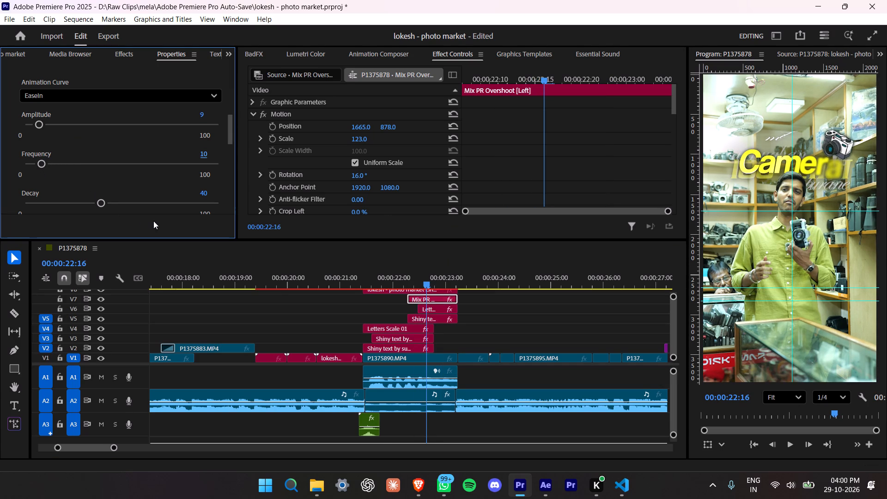
pyautogui.moveTo(100, 203); pyautogui.dragTo(213, 205)
pyautogui.moveTo(213, 205); pyautogui.dragTo(87, 207)
pyautogui.scroll(-1, 153, 186)
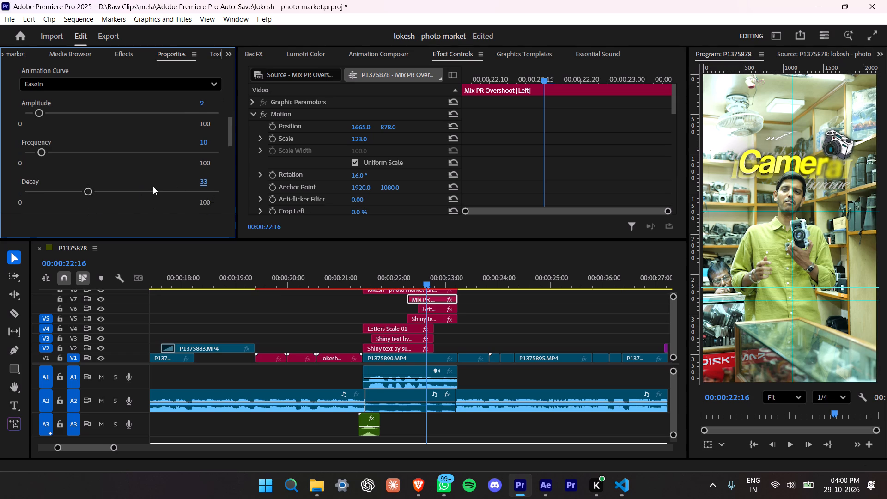
pyautogui.scroll(-1, 153, 186)
pyautogui.scroll(1, 37, 172)
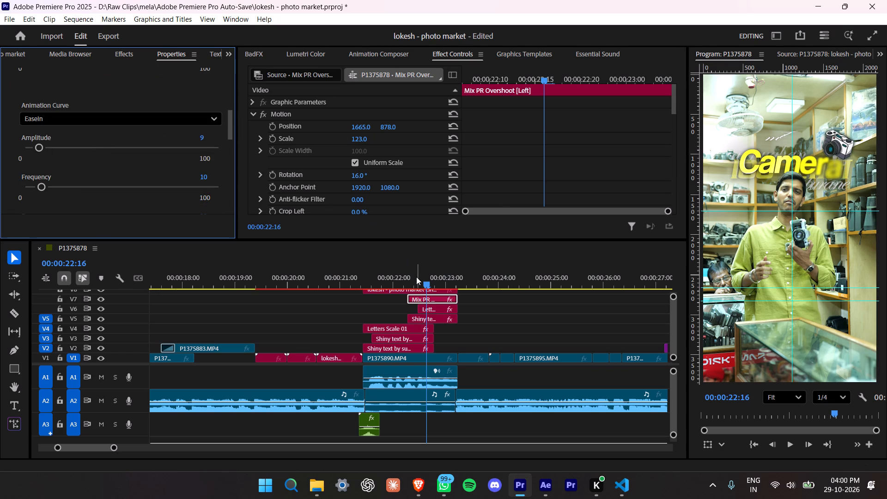
# Play back the titles from about 00:00:22:05, and again from 00:00:22:01 past the end of P1375890.MP4, to check the camera graphic's softened overshoot.
pyautogui.moveTo(416, 277); pyautogui.dragTo(405, 280)
pyautogui.click(565, 321)
pyautogui.press('space')
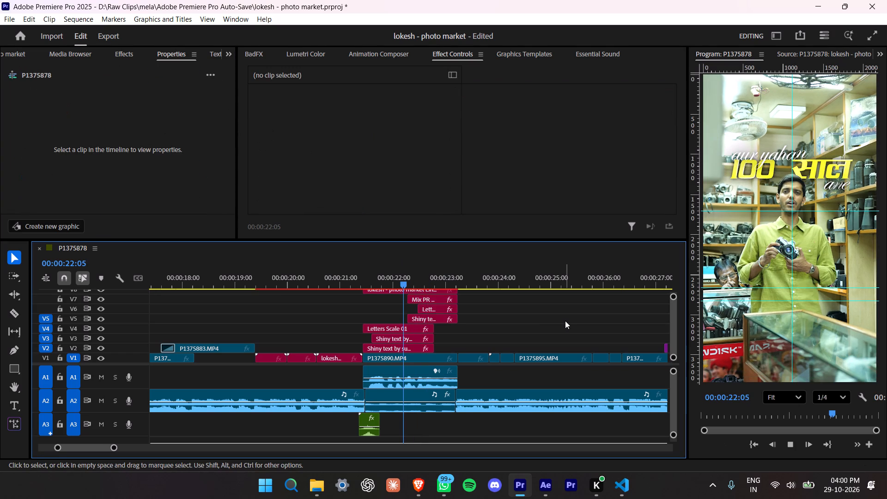
pyautogui.press('space')
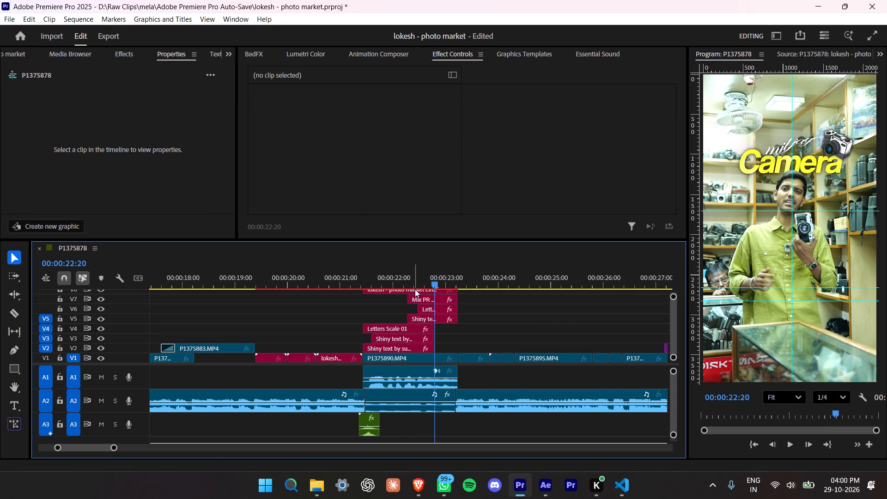
pyautogui.moveTo(438, 280); pyautogui.dragTo(429, 282)
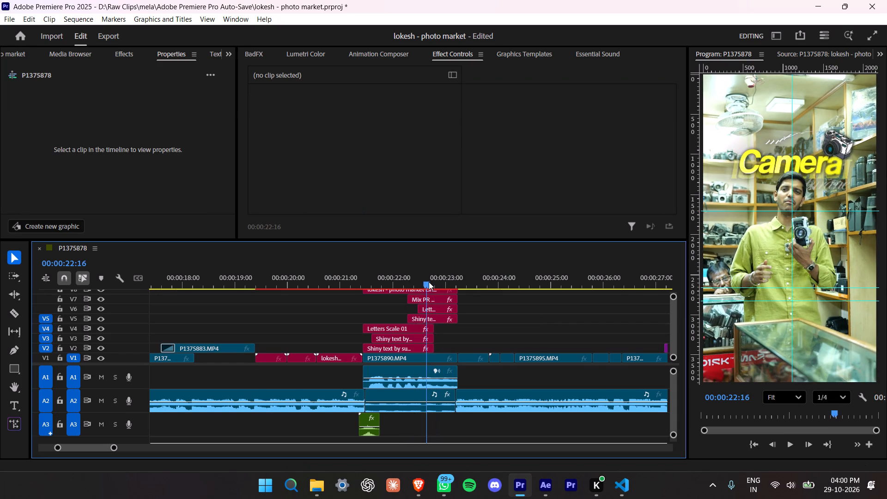
pyautogui.moveTo(429, 282); pyautogui.dragTo(396, 288)
pyautogui.press('space')
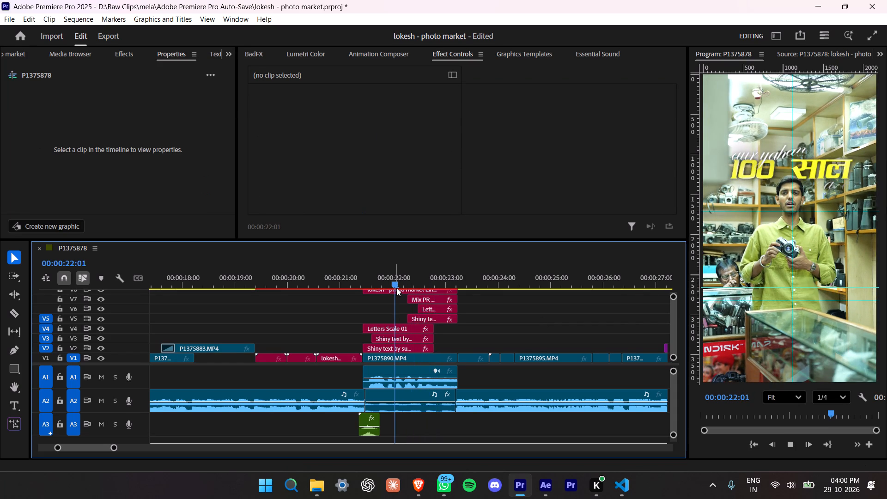
pyautogui.press('space')
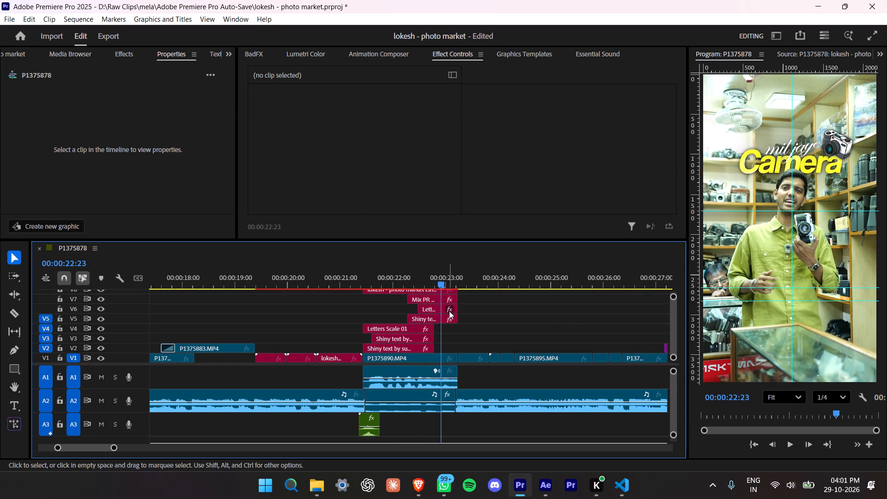
pyautogui.press('space')
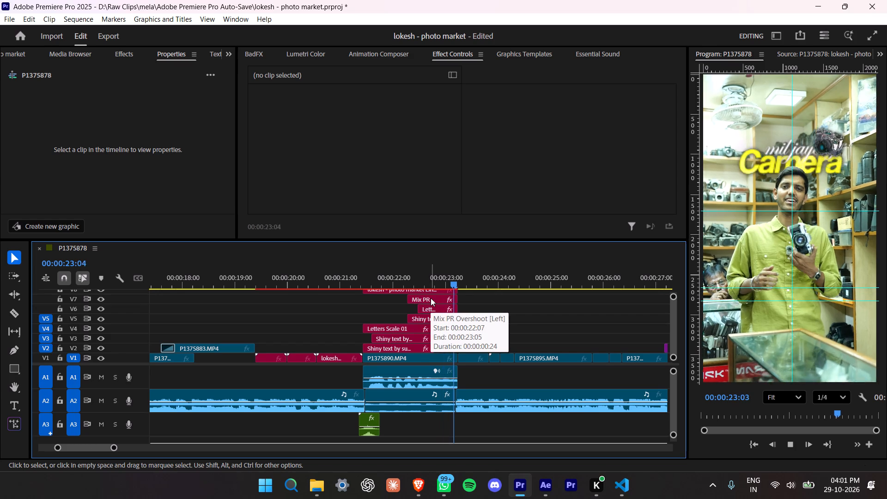
pyautogui.press('space')
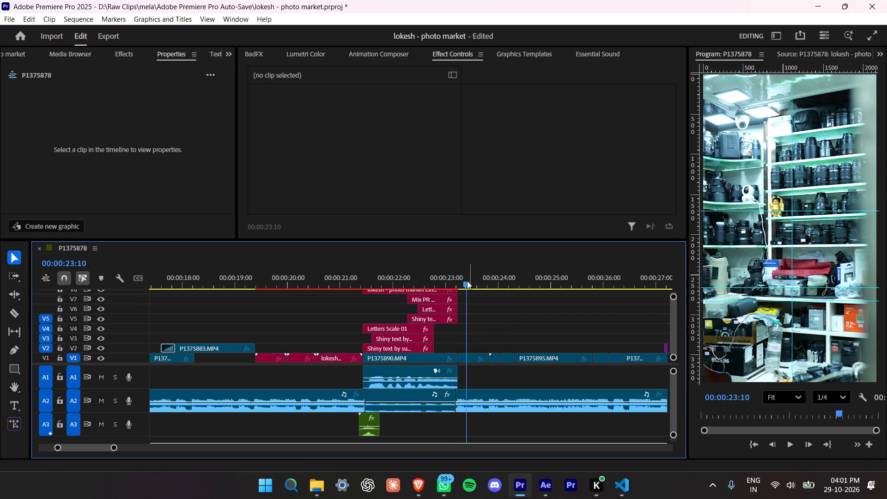
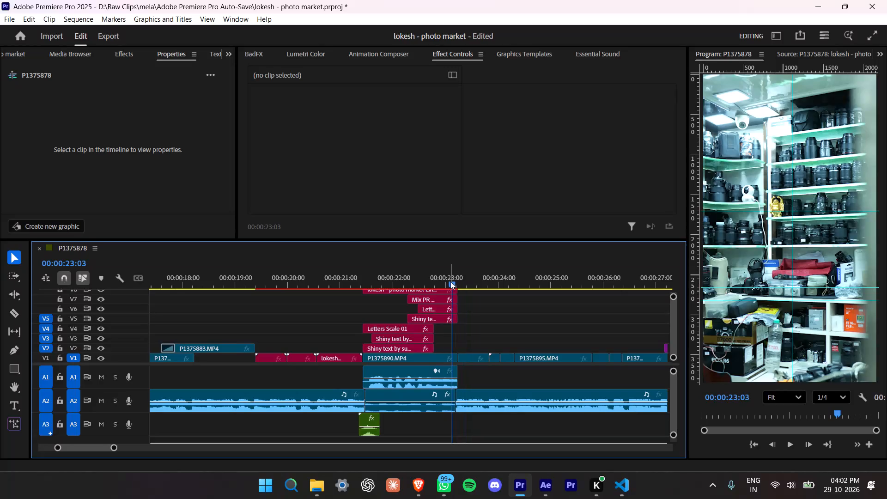
# Play the sequence from 00:00:23:03 and replay from about 00:00:24:05 to review the cuts around P1375895.MP4.
pyautogui.press('space')
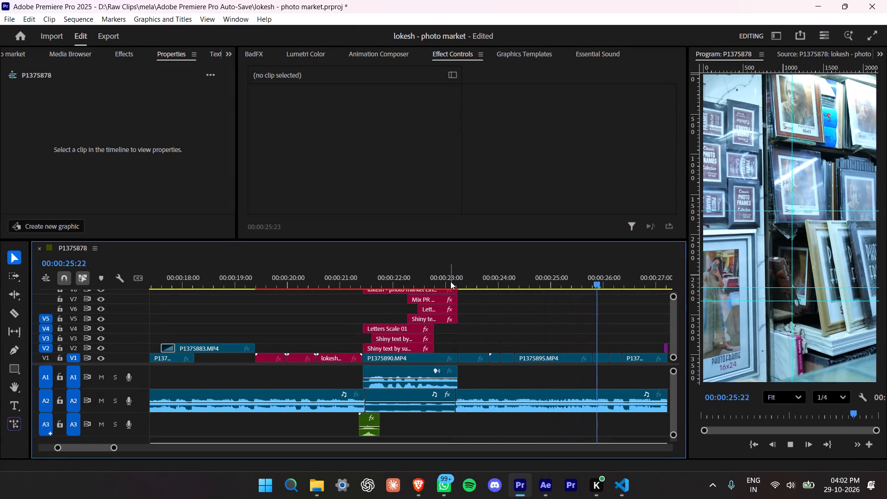
pyautogui.press('space')
pyautogui.hscroll(1, 365, 354)
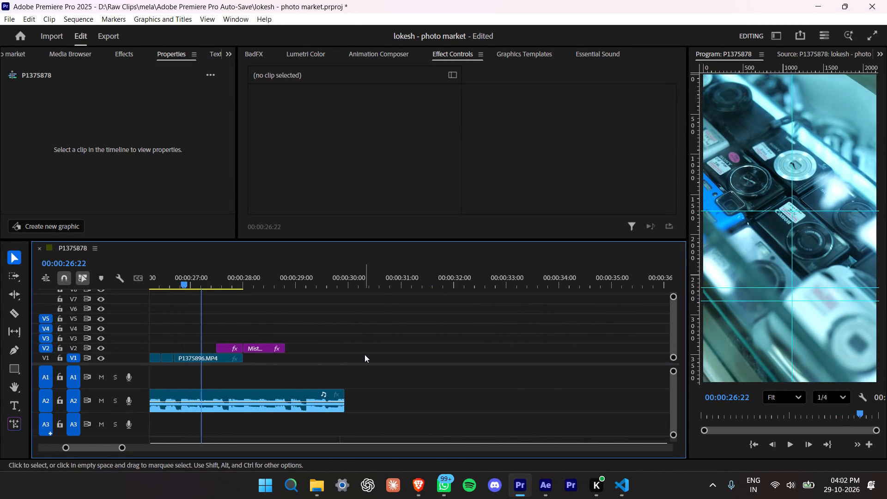
pyautogui.hscroll(1, 365, 354)
pyautogui.moveTo(371, 274); pyautogui.dragTo(287, 288)
pyautogui.press('space')
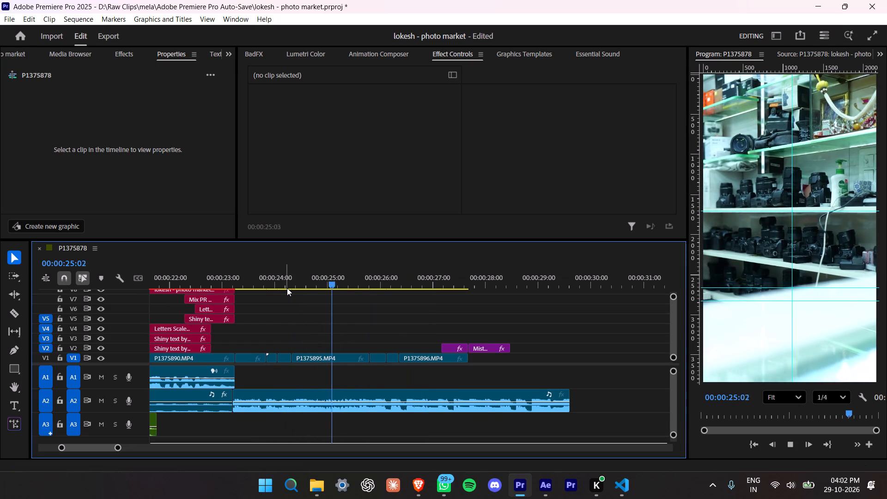
pyautogui.press('space')
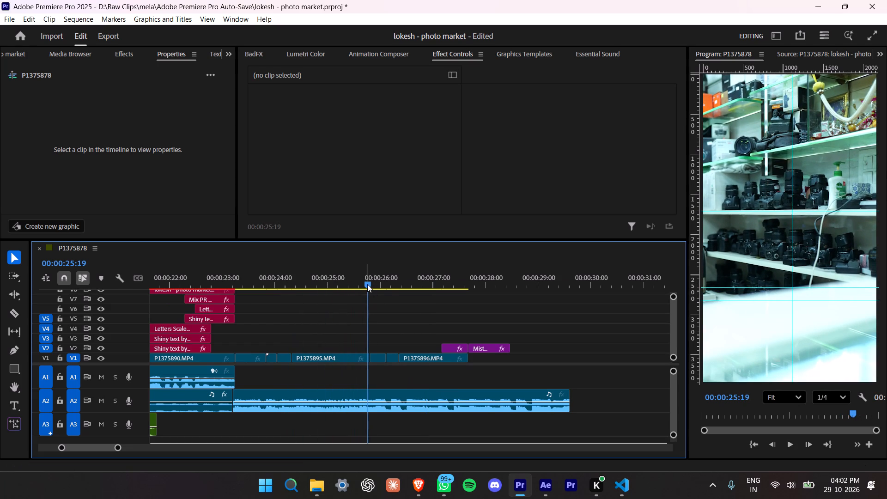
# Add the Shake & Distort 1 camera transition, with its sound, at 00:00:25:18 near the end of P1375895.MP4.
pyautogui.moveTo(367, 284); pyautogui.dragTo(366, 289)
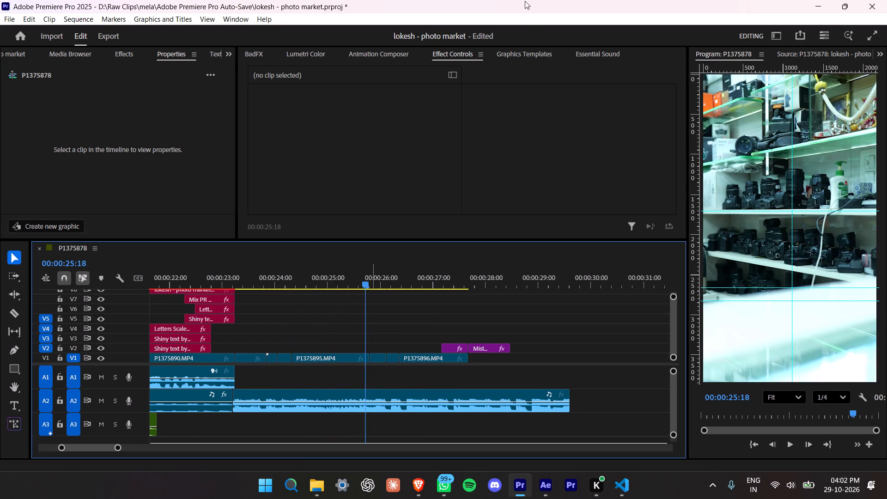
pyautogui.click(376, 47)
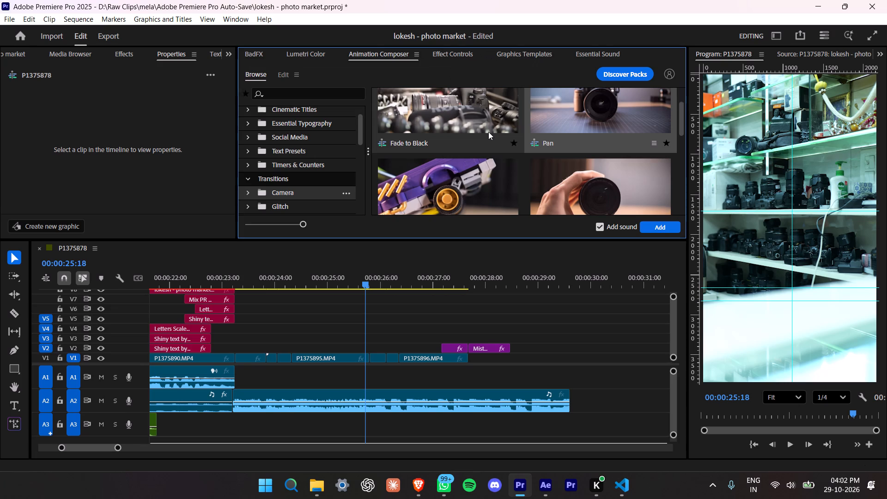
pyautogui.scroll(-3, 488, 132)
pyautogui.scroll(3, 488, 132)
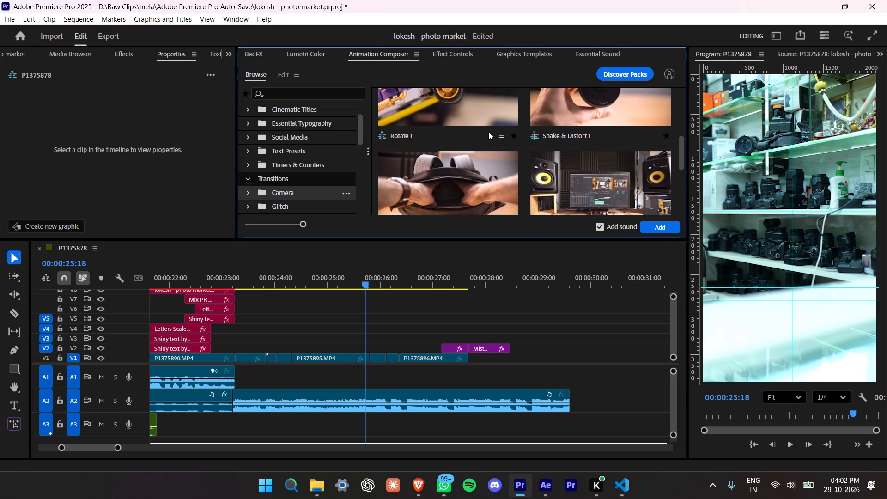
pyautogui.scroll(1, 488, 132)
pyautogui.doubleClick(632, 101)
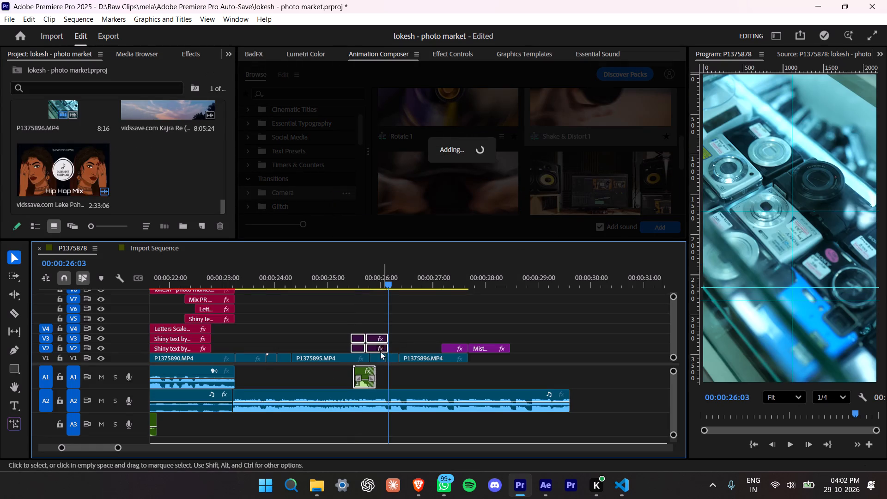
# Ungroup the Shake & Distort 1 transition's adjustment clips and sound clip.
pyautogui.rightClick(374, 337)
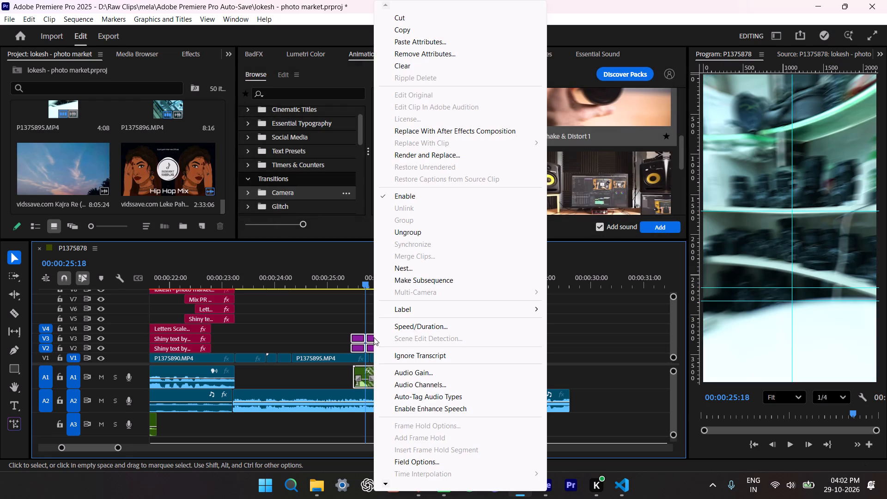
pyautogui.click(400, 231)
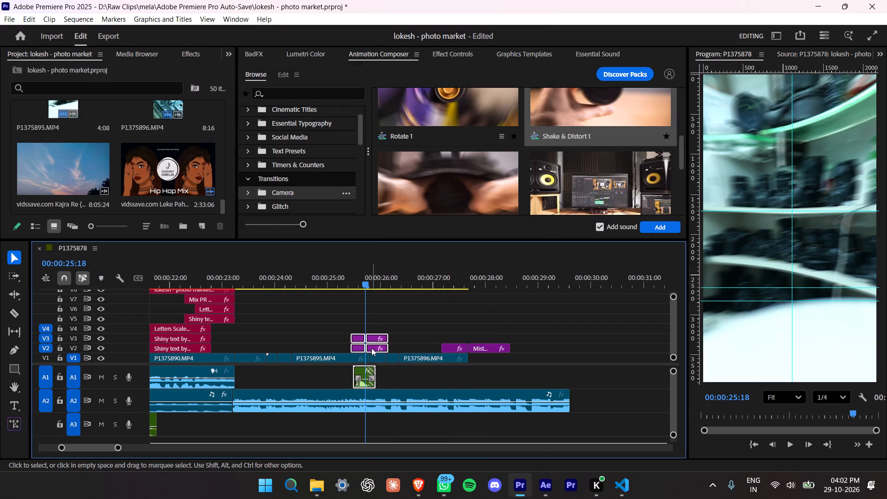
pyautogui.click(407, 313)
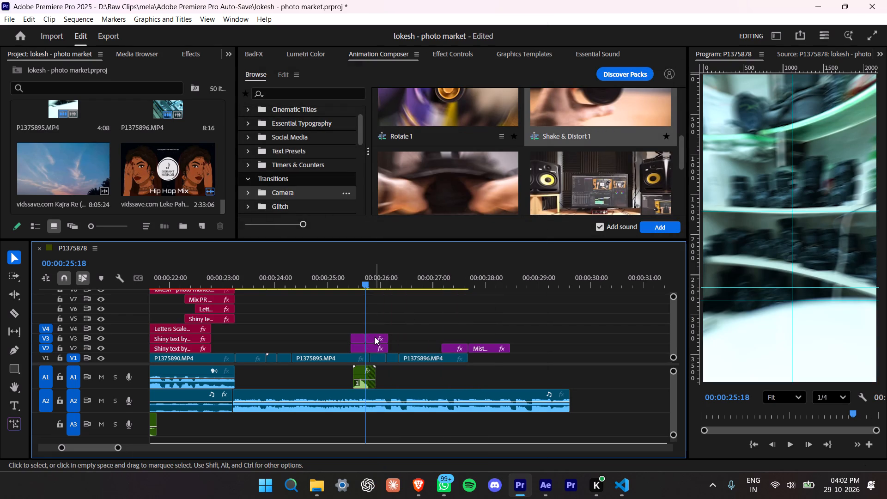
# Examine the effect settings of the transition's second V3 adjustment clip, with the playhead at 00:00:25:22.
pyautogui.click(375, 337)
pyautogui.click(389, 283)
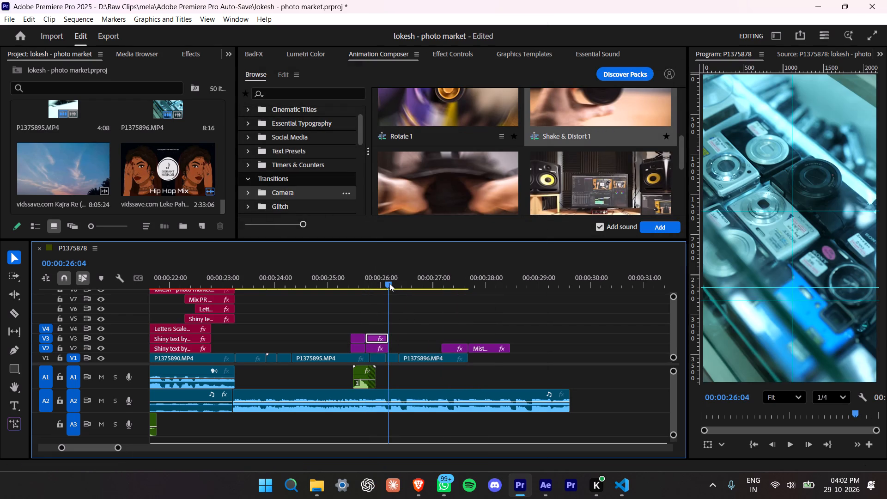
pyautogui.click(381, 280)
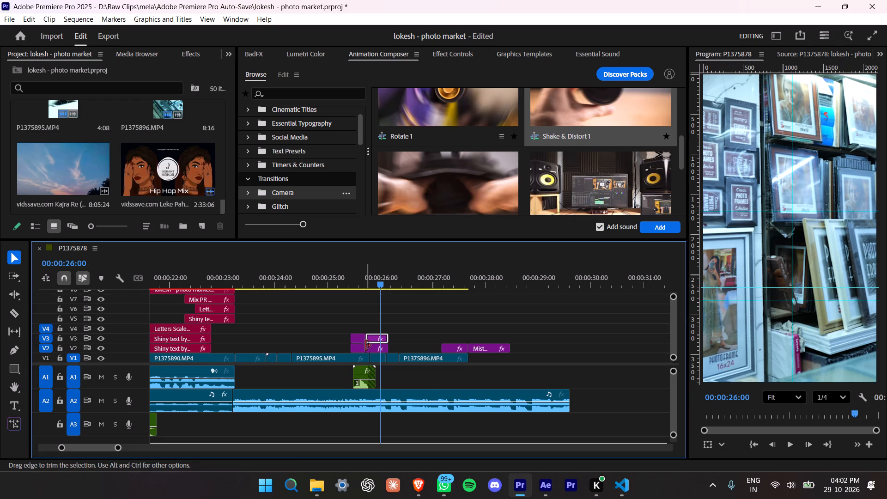
pyautogui.press('Left')
pyautogui.press('Left')
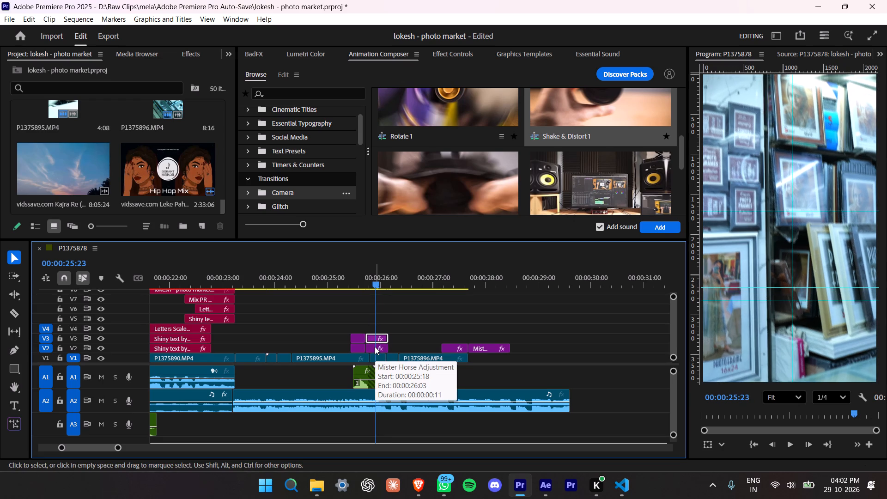
pyautogui.press('Left')
pyautogui.click(452, 54)
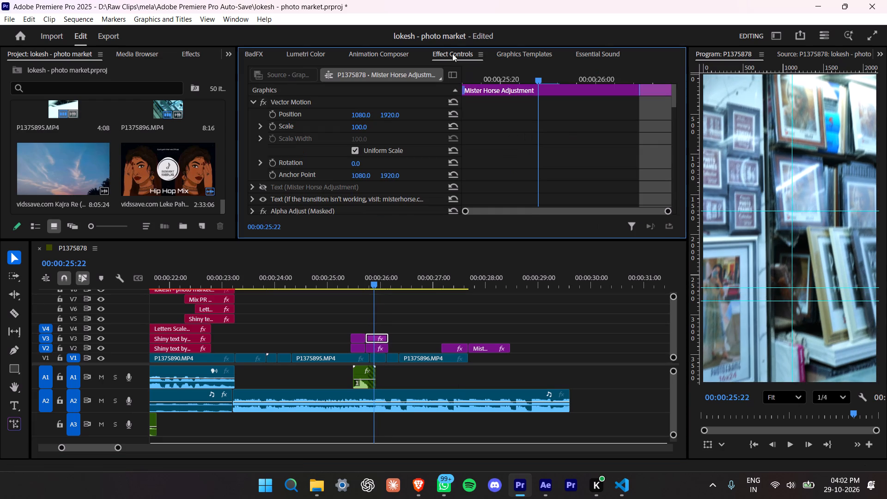
pyautogui.scroll(-1, 529, 202)
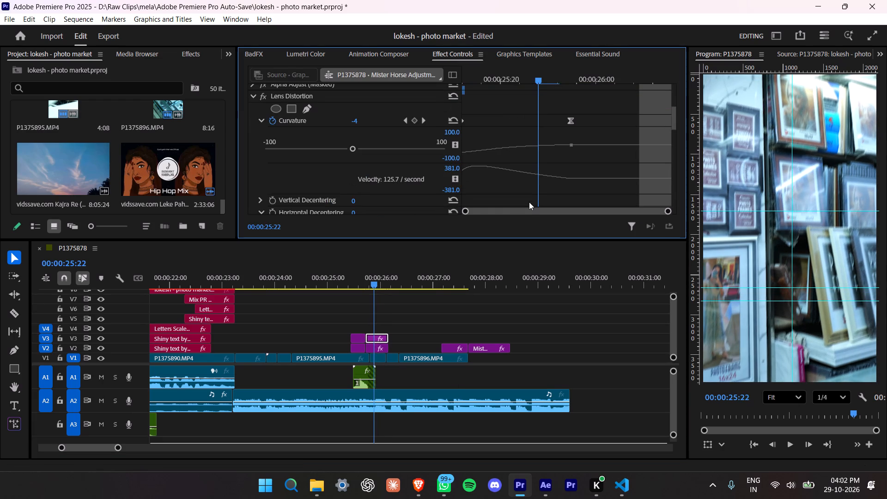
pyautogui.scroll(-1, 529, 202)
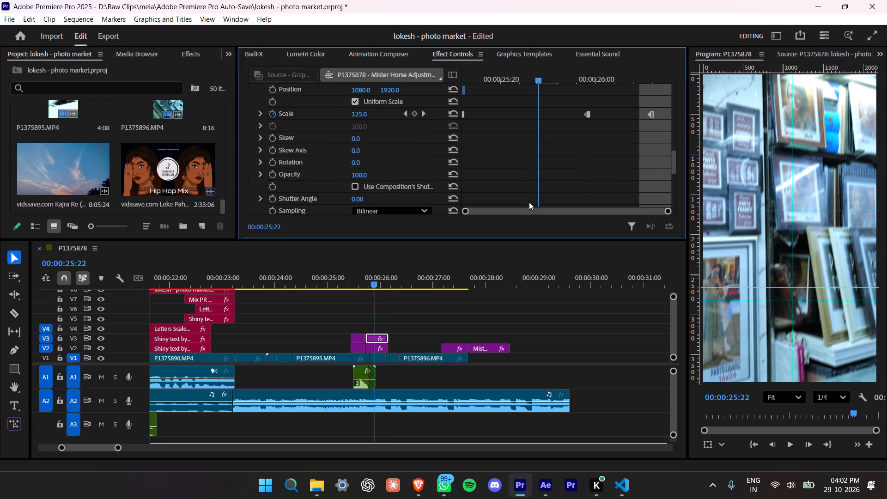
pyautogui.scroll(-1, 529, 202)
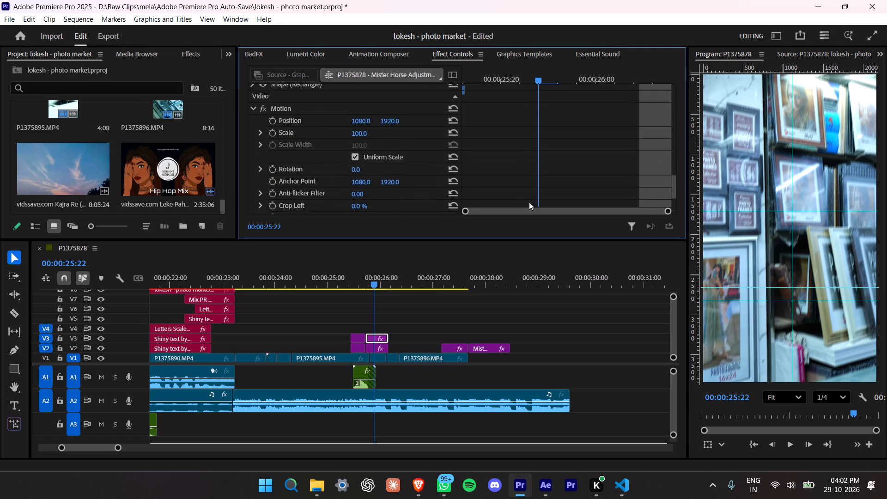
pyautogui.scroll(-1, 529, 202)
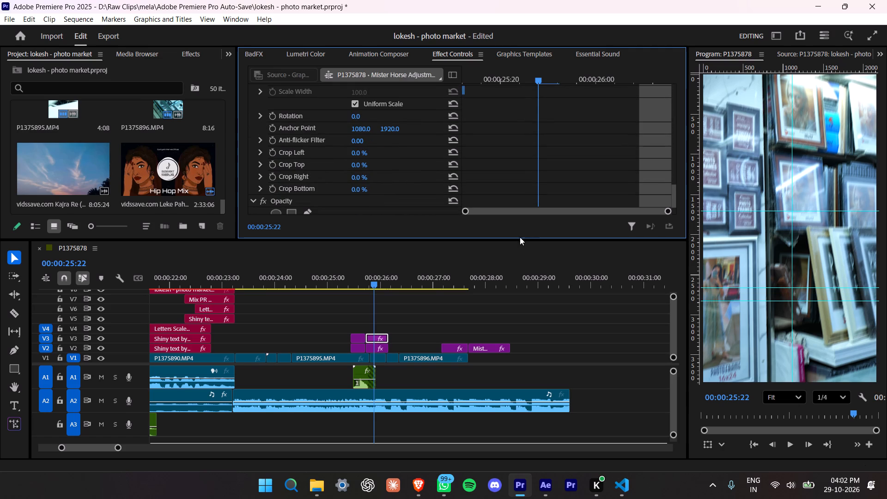
pyautogui.moveTo(518, 239); pyautogui.dragTo(518, 312)
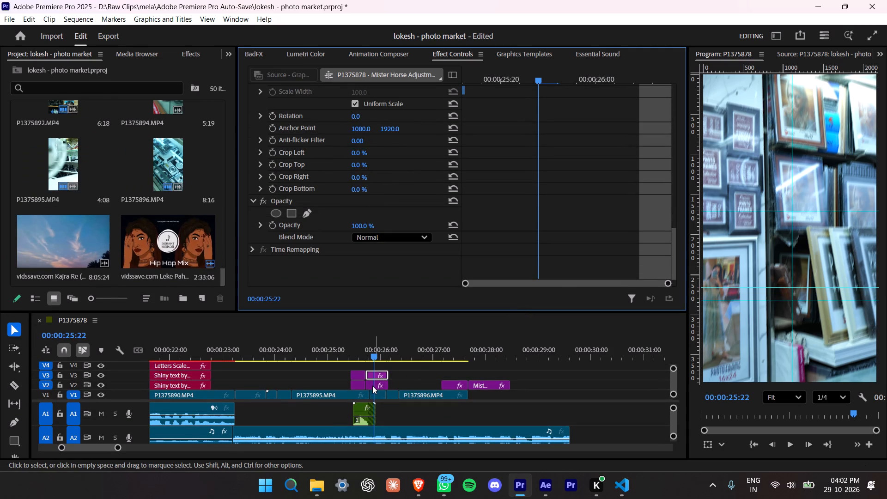
# Set the Transform effect's Shutter Angle to 0 on the transition's second V2 adjustment clip.
pyautogui.click(371, 386)
pyautogui.scroll(-1, 583, 168)
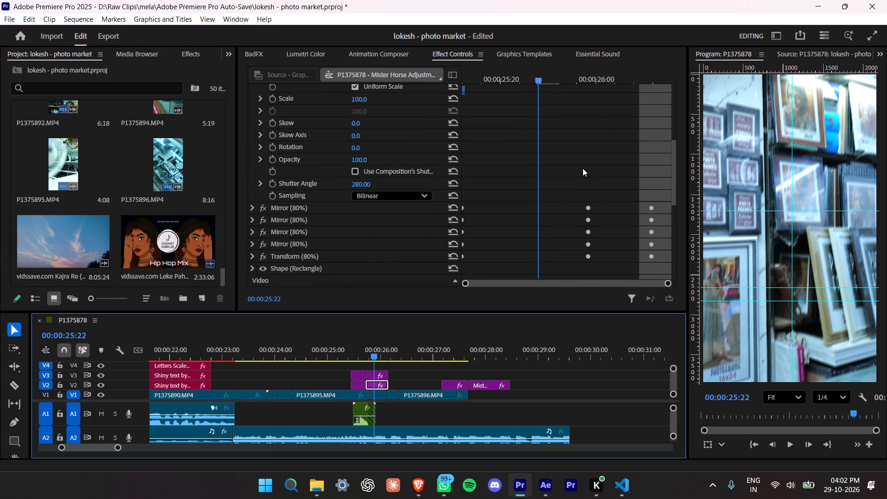
pyautogui.click(360, 184)
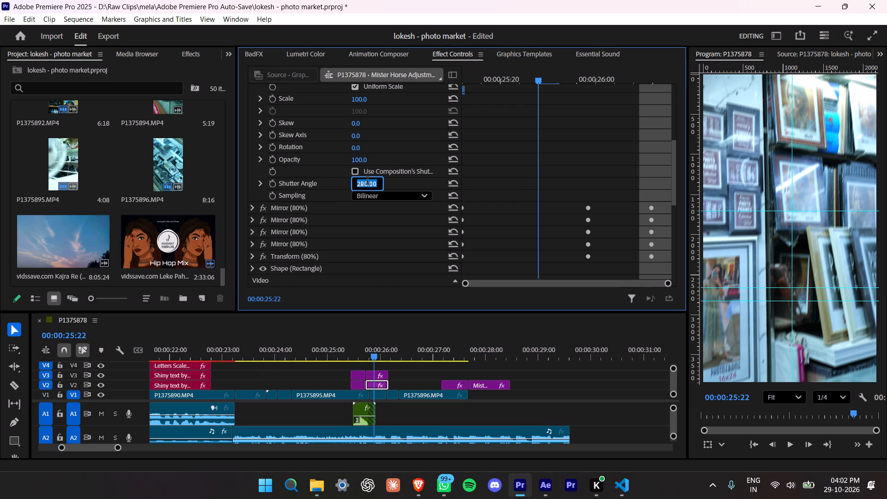
pyautogui.press('0')
pyautogui.press('Return')
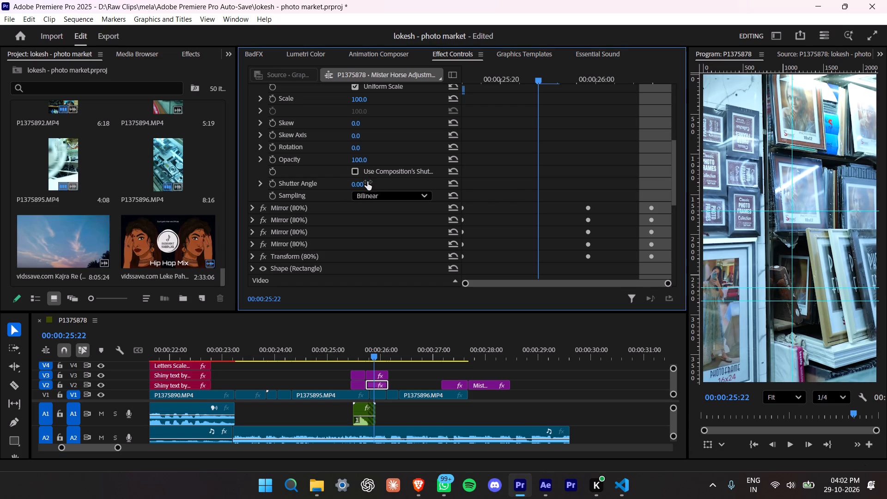
# Set the Transform effect's Shutter Angle to 0 on the transition's first V2 adjustment clip, starting at 00:00:25:11.
pyautogui.click(361, 358)
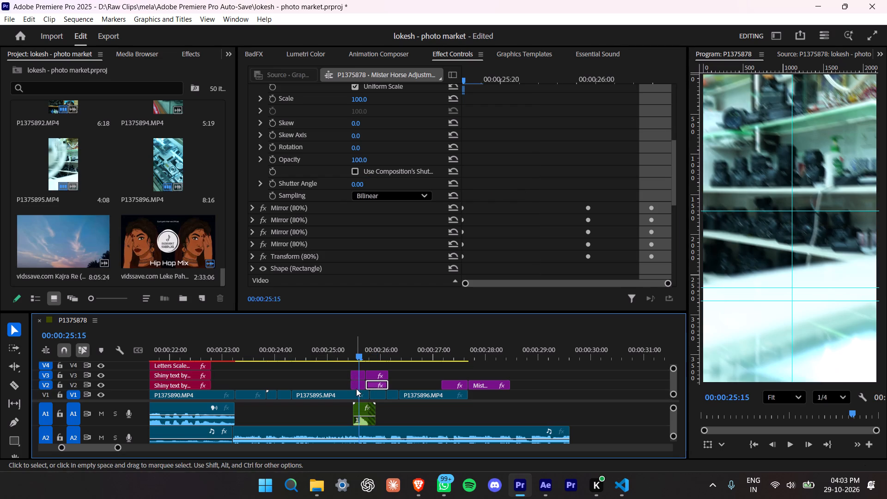
pyautogui.click(355, 387)
pyautogui.click(357, 386)
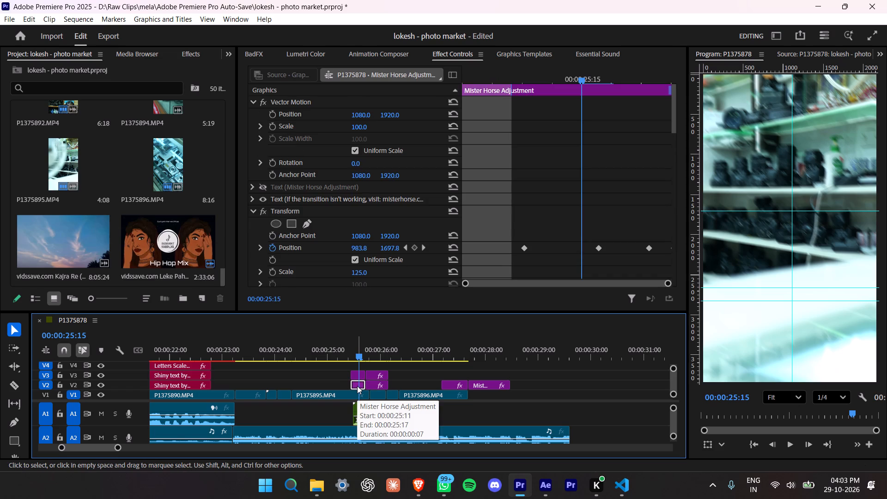
pyautogui.scroll(-1, 528, 213)
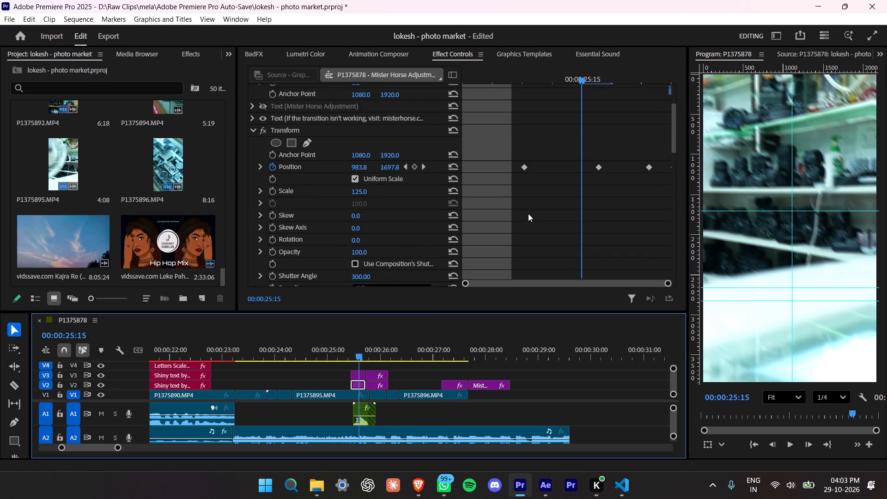
pyautogui.scroll(-1, 528, 213)
pyautogui.click(360, 187)
pyautogui.press('0')
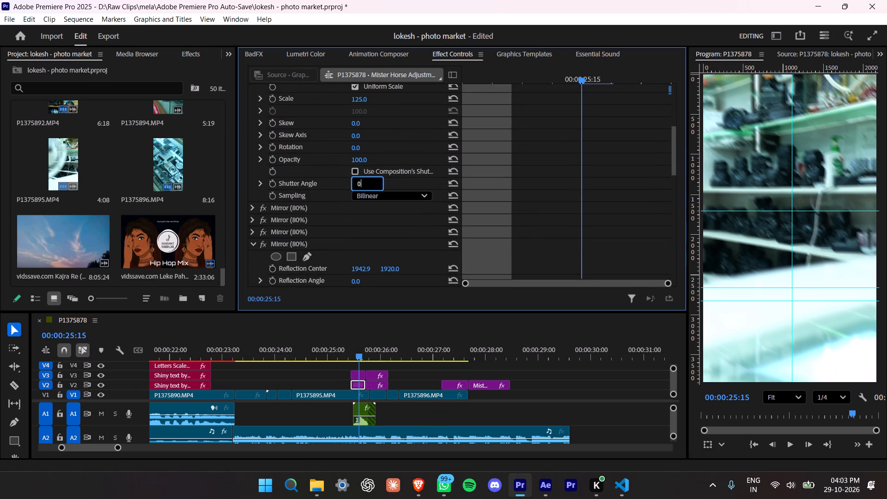
pyautogui.press('Return')
# Play back from 00:00:25:07 to check the Shake & Distort transition without motion blur.
pyautogui.moveTo(352, 351); pyautogui.dragTo(343, 354)
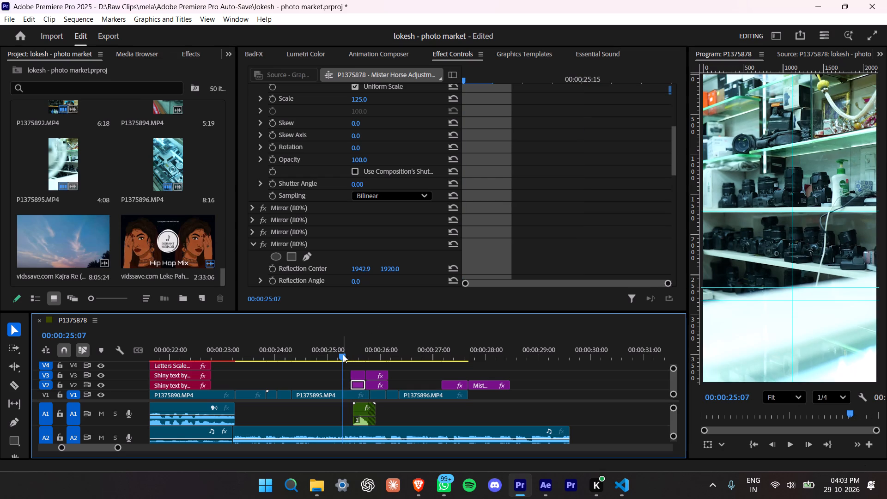
pyautogui.press('space')
pyautogui.press('space')
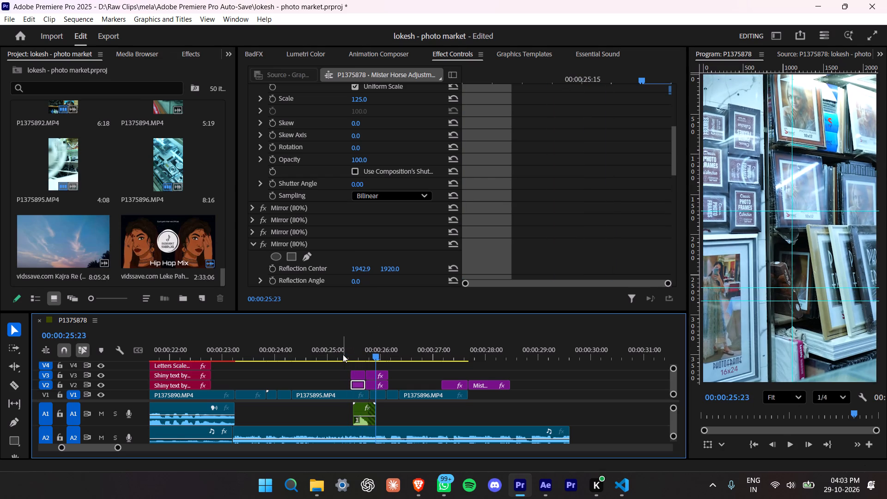
# Move the cut at the end of P1375895.MP4 two frames earlier, to the midpoint of the transition's adjustment clips.
pyautogui.moveTo(401, 370); pyautogui.dragTo(358, 383)
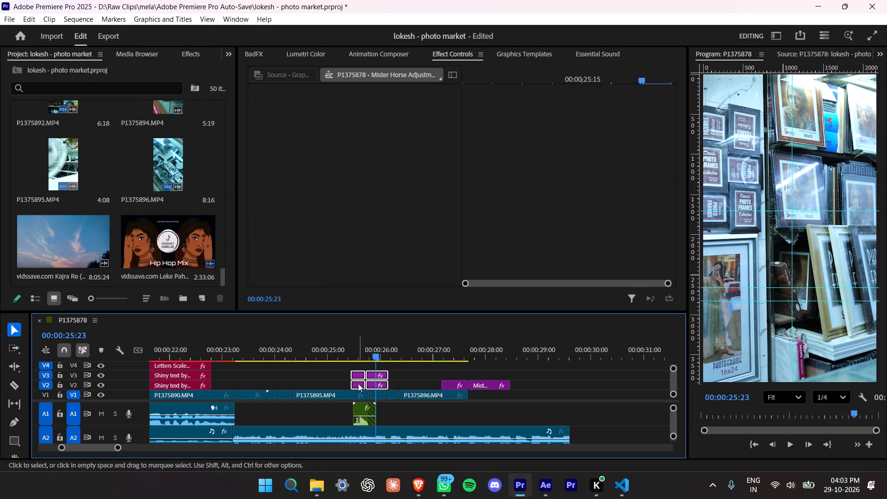
pyautogui.click(367, 397)
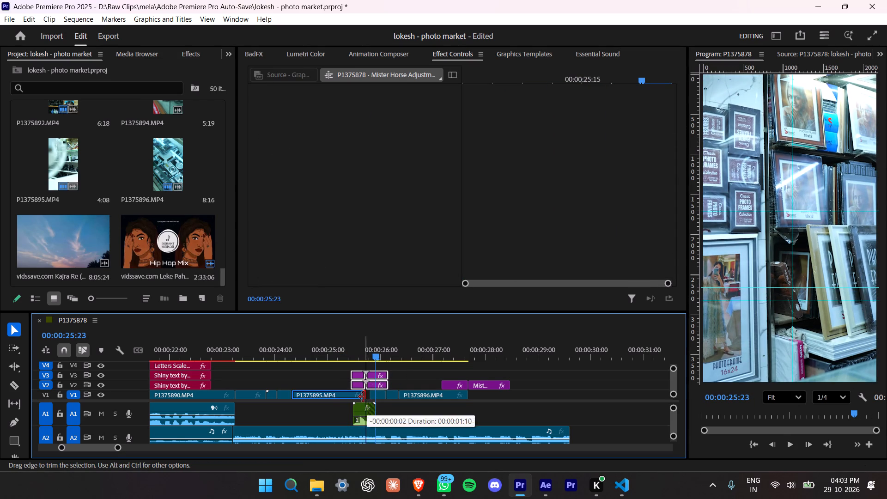
pyautogui.moveTo(371, 396); pyautogui.dragTo(364, 396)
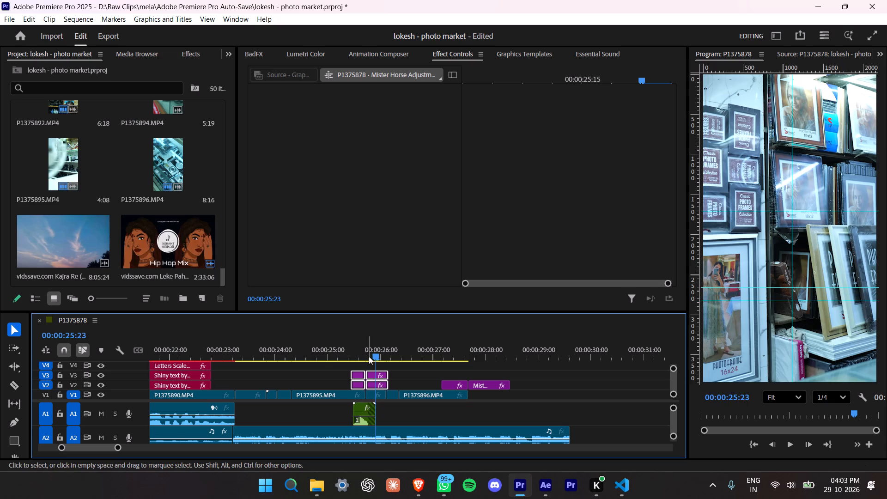
# Play back from 00:00:24:21 past the end of P1375896.MP4 to check the transition against the shifted cut.
pyautogui.moveTo(369, 350); pyautogui.dragTo(322, 357)
pyautogui.click(425, 382)
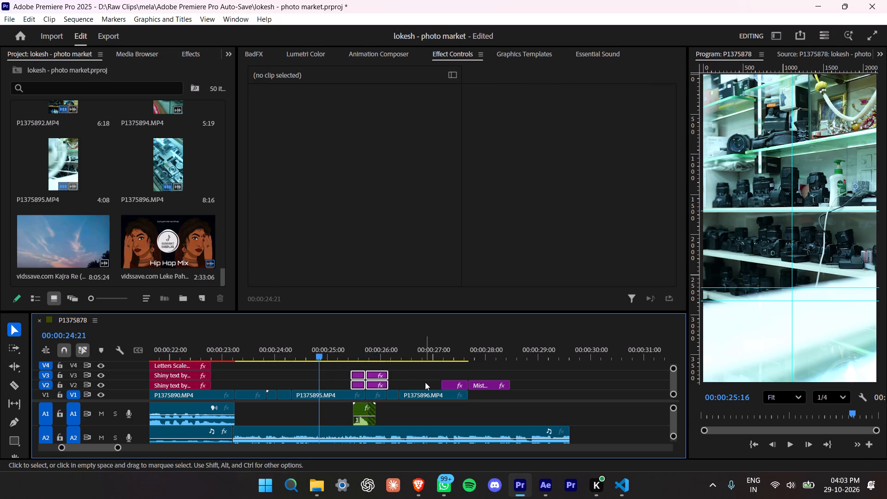
pyautogui.press('space')
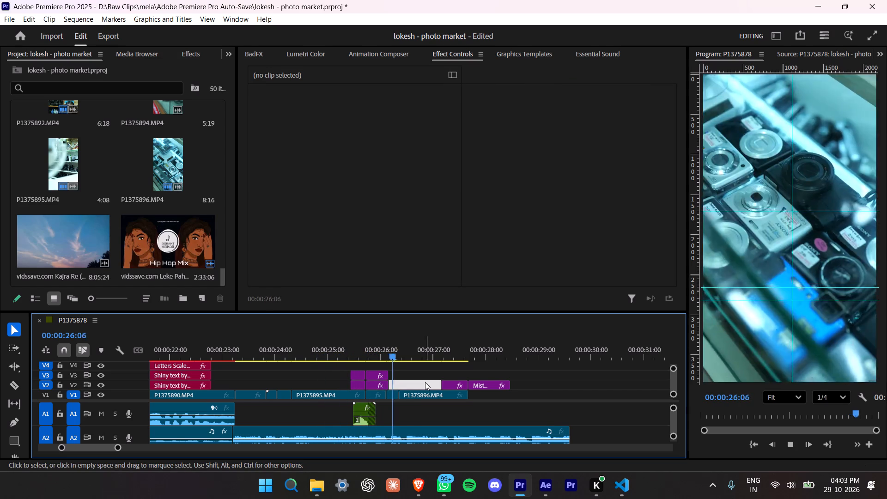
pyautogui.press('space')
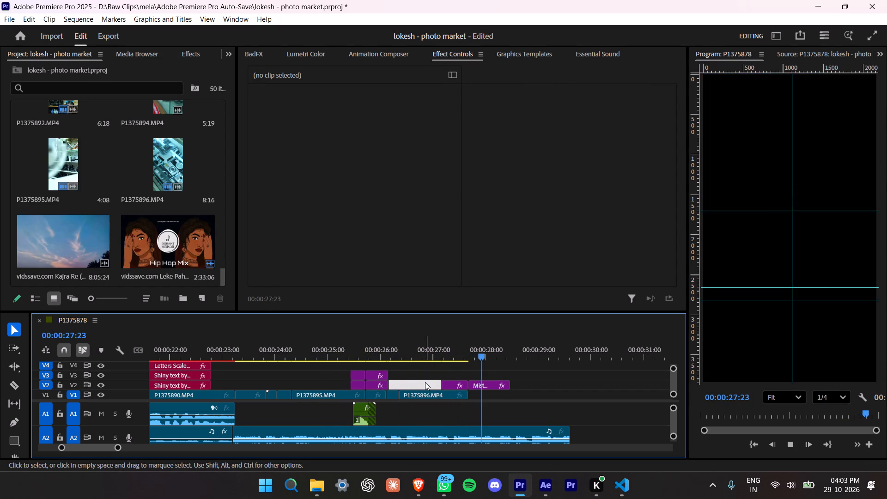
# Trim the A2 music to end at about 00:00:28:19 and give its end a fade-out of just over one second.
pyautogui.press('space')
pyautogui.press('space')
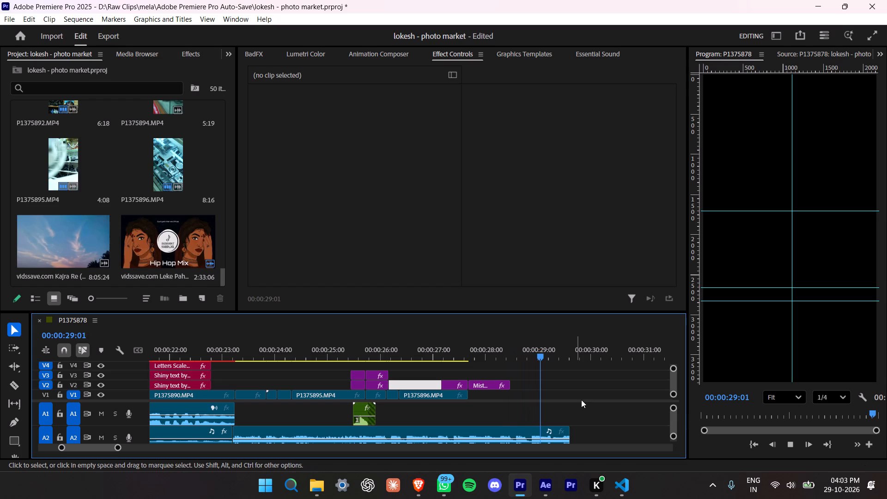
pyautogui.moveTo(570, 431); pyautogui.dragTo(525, 434)
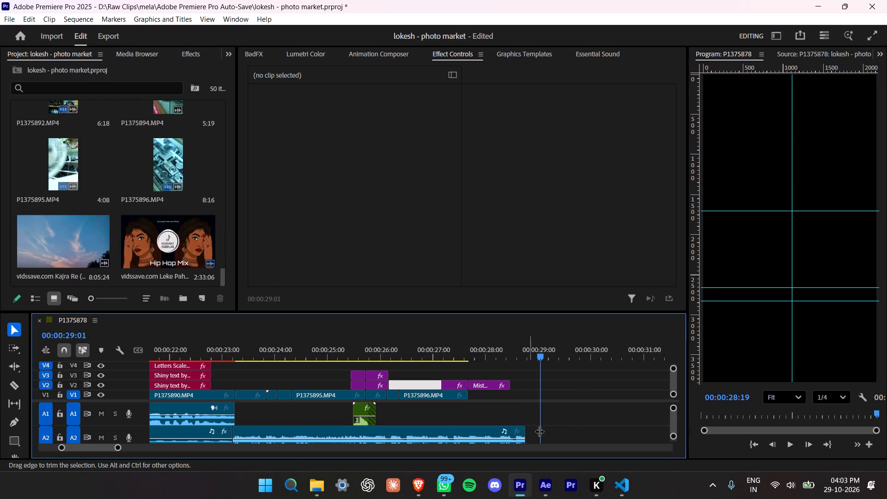
pyautogui.moveTo(518, 439); pyautogui.dragTo(464, 439)
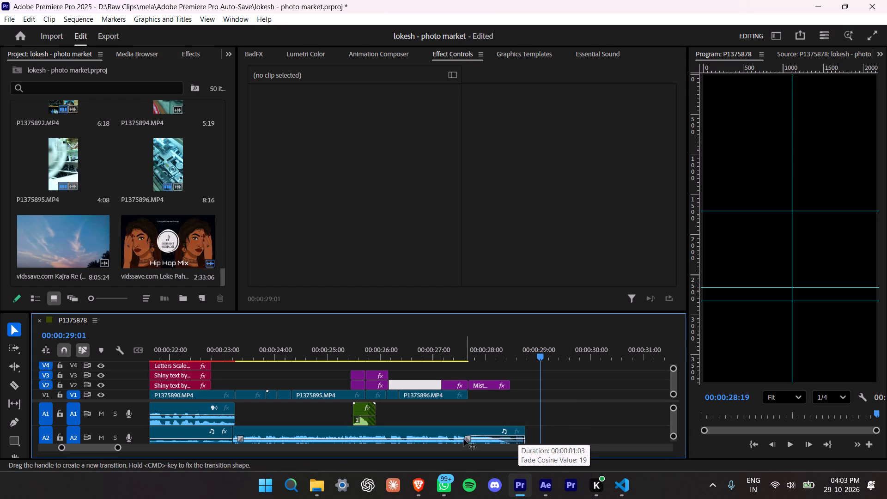
pyautogui.moveTo(464, 439); pyautogui.dragTo(455, 438)
# Move the opening clips on V7 to V11 down two tracks, onto V5 to V9.
pyautogui.moveTo(450, 353); pyautogui.dragTo(4, 364)
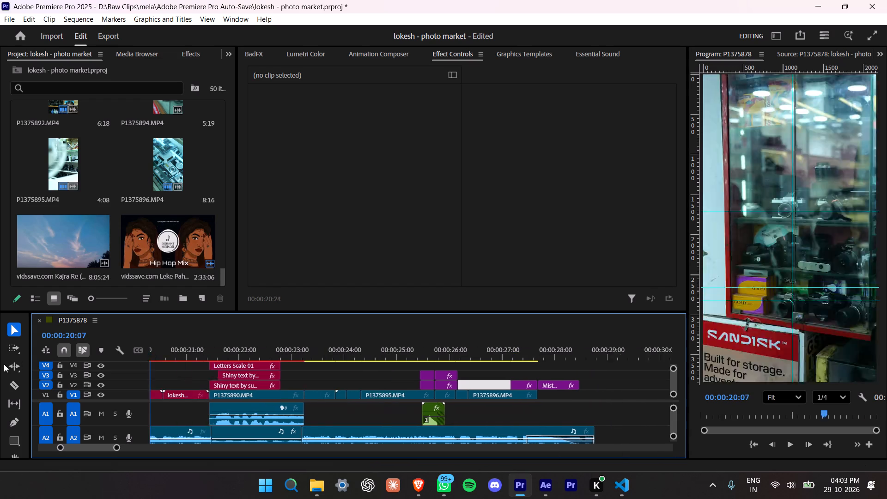
pyautogui.moveTo(4, 364); pyautogui.dragTo(4, 363)
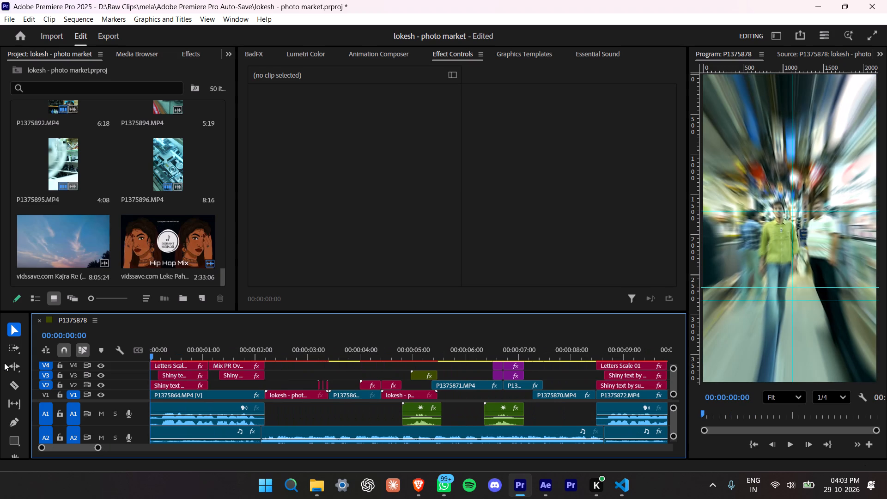
pyautogui.moveTo(236, 311); pyautogui.dragTo(236, 310)
pyautogui.moveTo(236, 310); pyautogui.dragTo(232, 216)
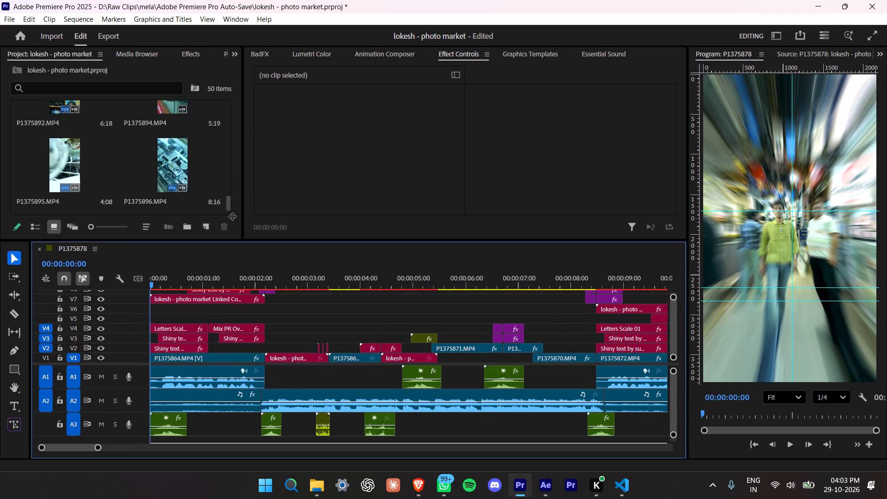
pyautogui.moveTo(232, 216); pyautogui.dragTo(231, 167)
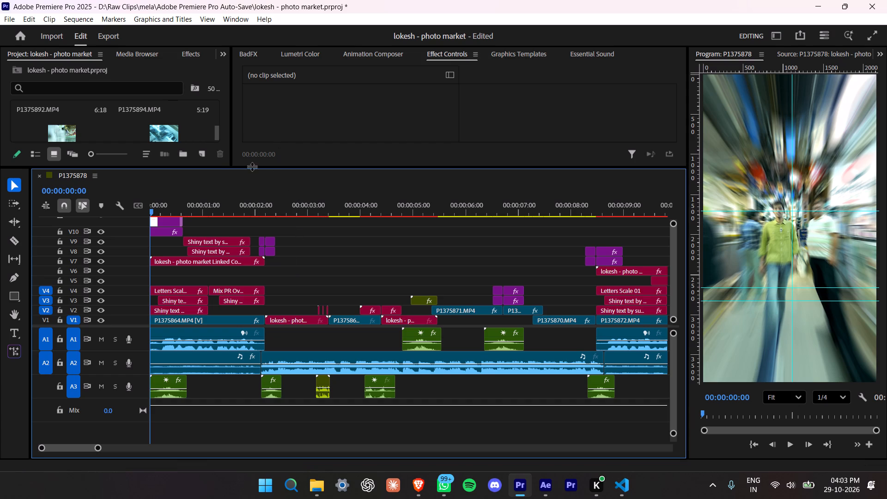
pyautogui.moveTo(231, 167); pyautogui.dragTo(229, 138)
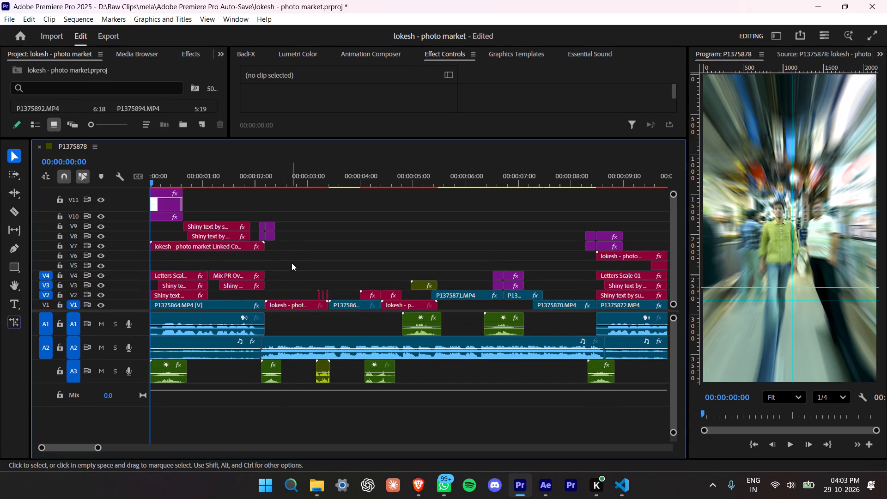
pyautogui.moveTo(285, 257); pyautogui.dragTo(139, 198)
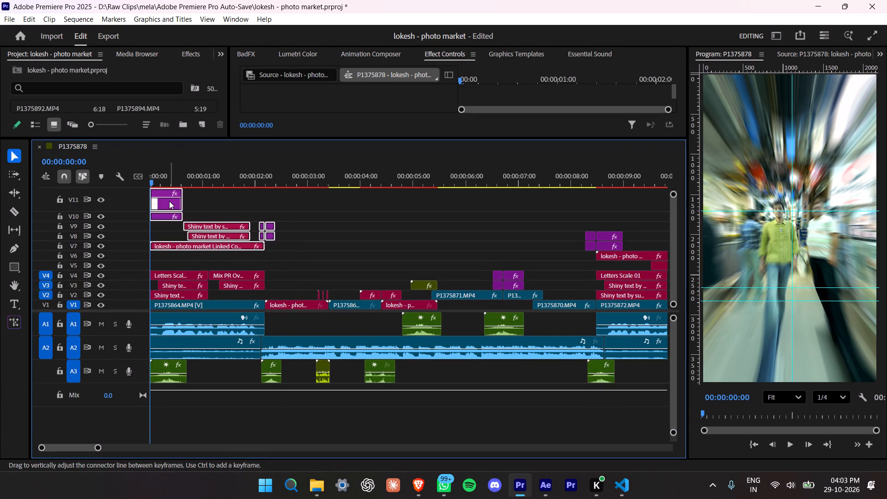
pyautogui.moveTo(169, 204); pyautogui.dragTo(169, 227)
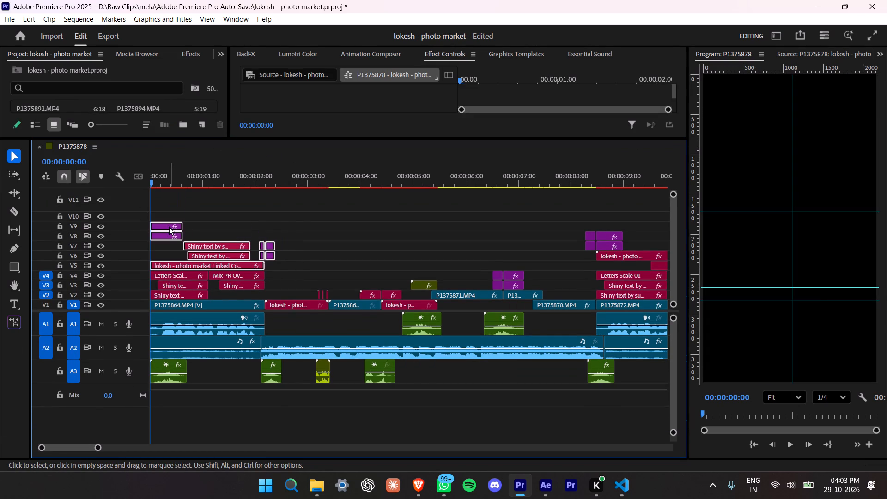
pyautogui.click(304, 221)
# Place the project's Adjustment Layer on V10 at the very start of the sequence.
pyautogui.moveTo(175, 170); pyautogui.dragTo(157, 175)
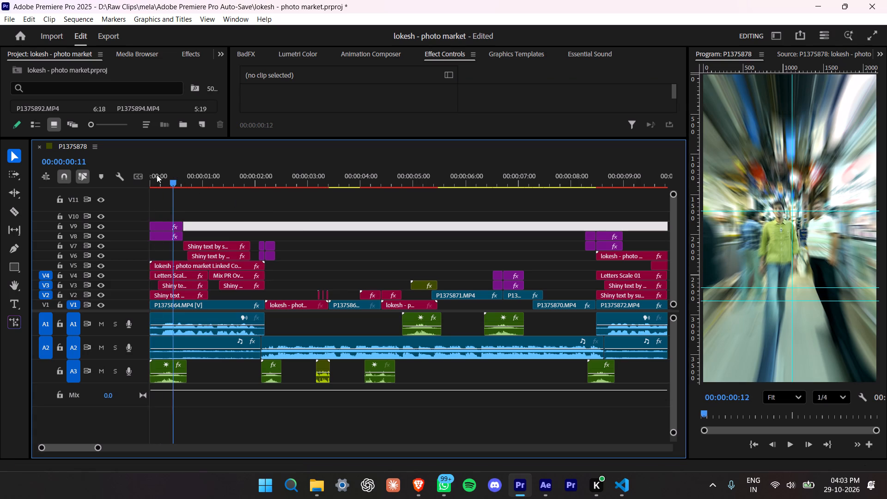
pyautogui.moveTo(157, 175); pyautogui.dragTo(103, 181)
pyautogui.click(253, 200)
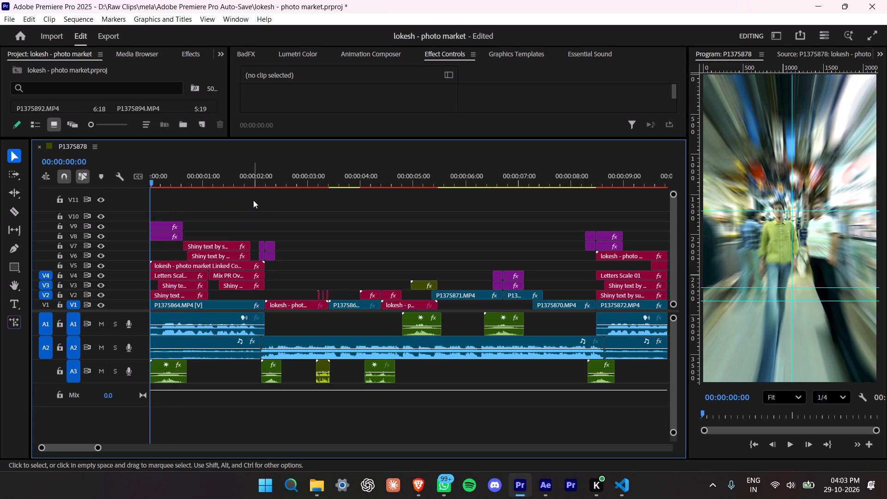
pyautogui.click(149, 135)
pyautogui.moveTo(148, 137); pyautogui.dragTo(146, 209)
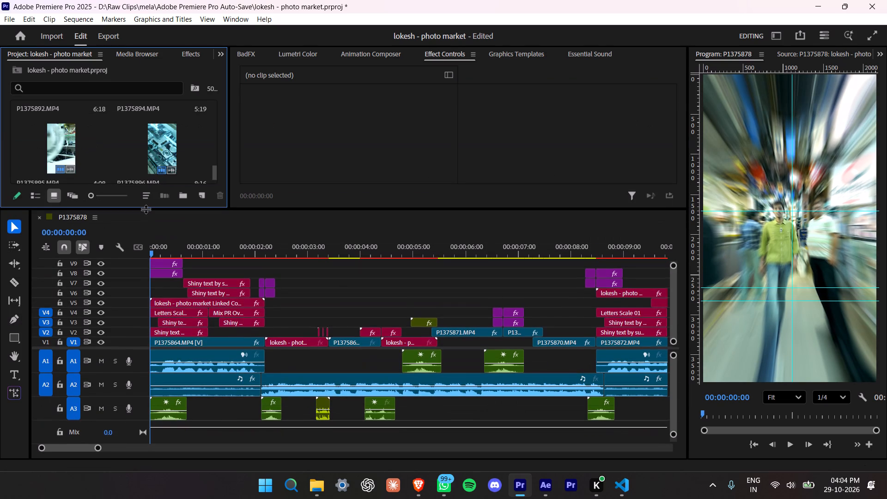
pyautogui.scroll(17, 97, 152)
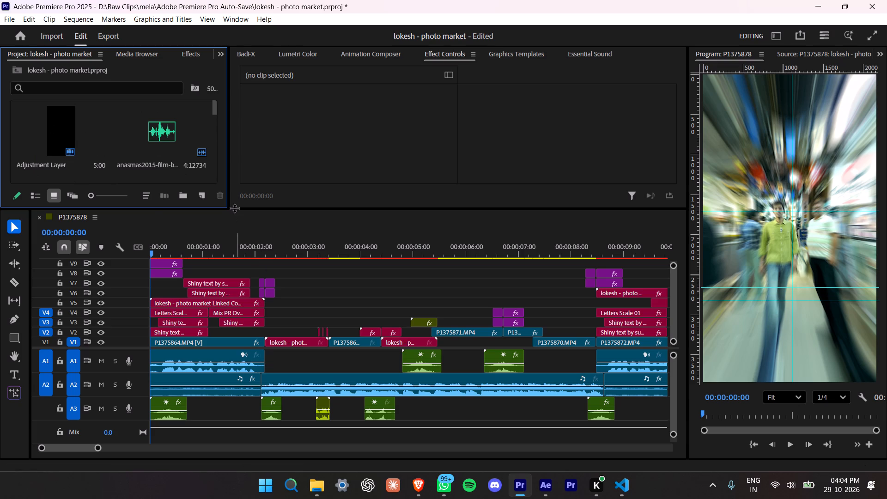
pyautogui.moveTo(234, 208); pyautogui.dragTo(235, 187)
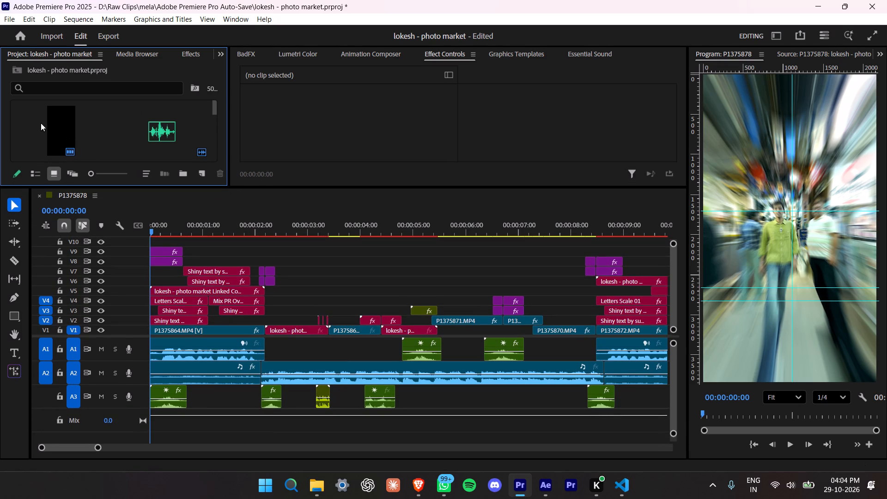
pyautogui.moveTo(57, 126); pyautogui.dragTo(174, 238)
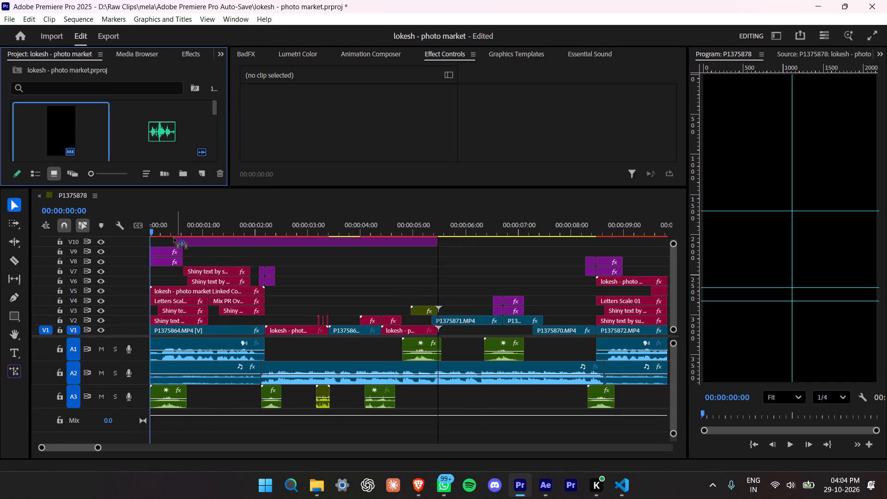
pyautogui.moveTo(174, 238); pyautogui.dragTo(152, 239)
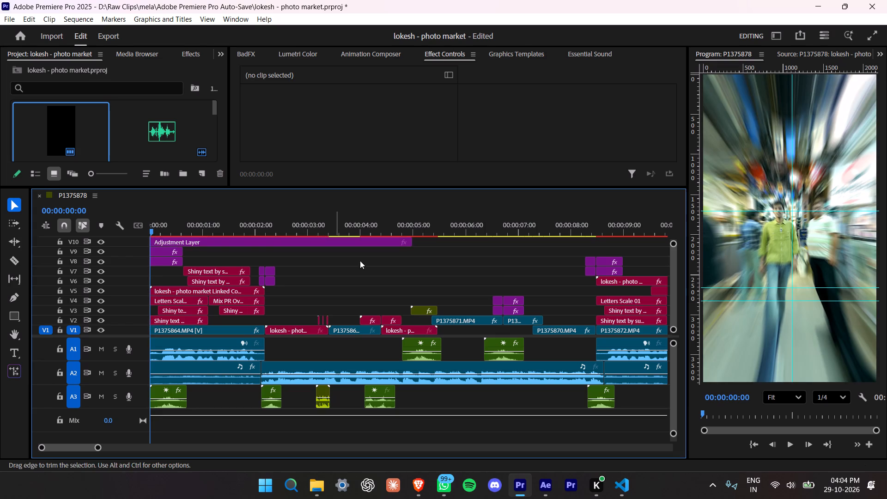
# Move the Adjustment Layer up to V11 and extend it to the end of the music, about 00:00:28:17.
pyautogui.moveTo(389, 186); pyautogui.dragTo(389, 169)
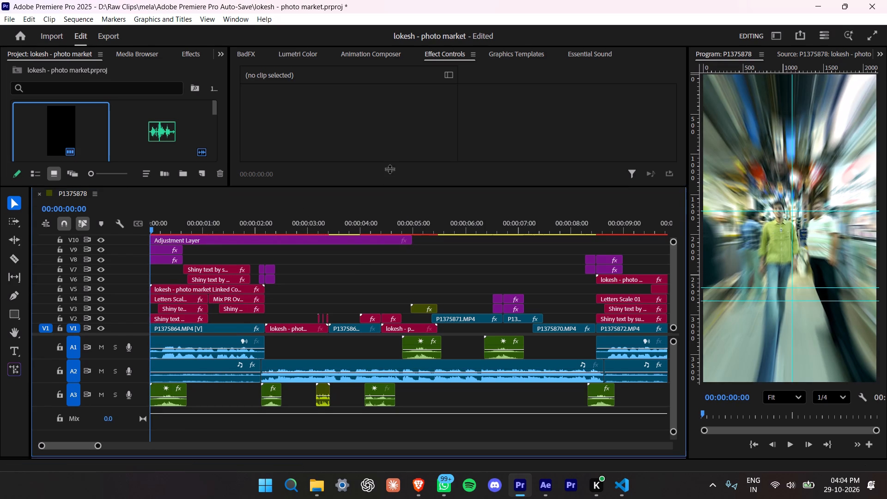
pyautogui.moveTo(389, 169); pyautogui.dragTo(390, 133)
pyautogui.hscroll(-1, 458, 240)
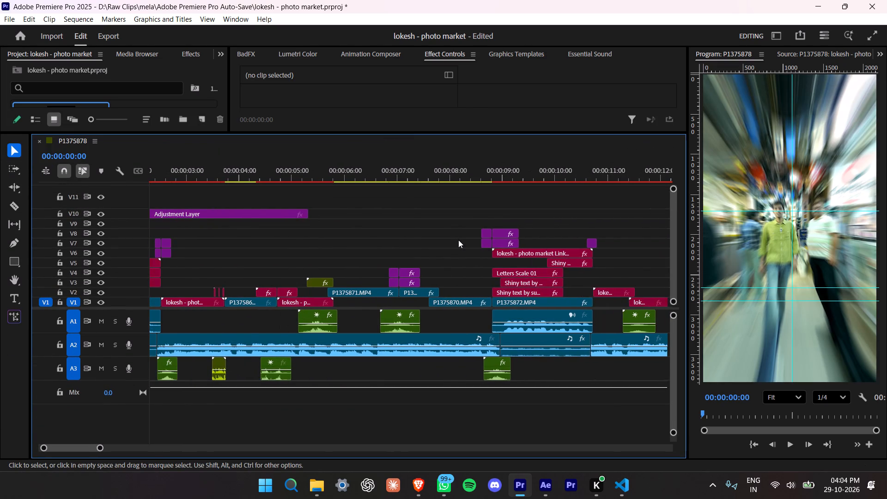
pyautogui.press('\\')
pyautogui.moveTo(234, 209); pyautogui.dragTo(273, 214)
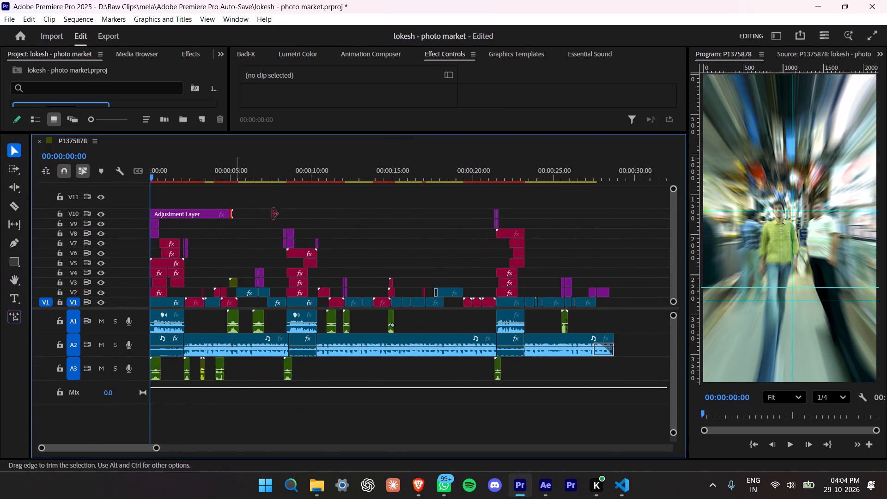
pyautogui.moveTo(273, 214); pyautogui.dragTo(495, 216)
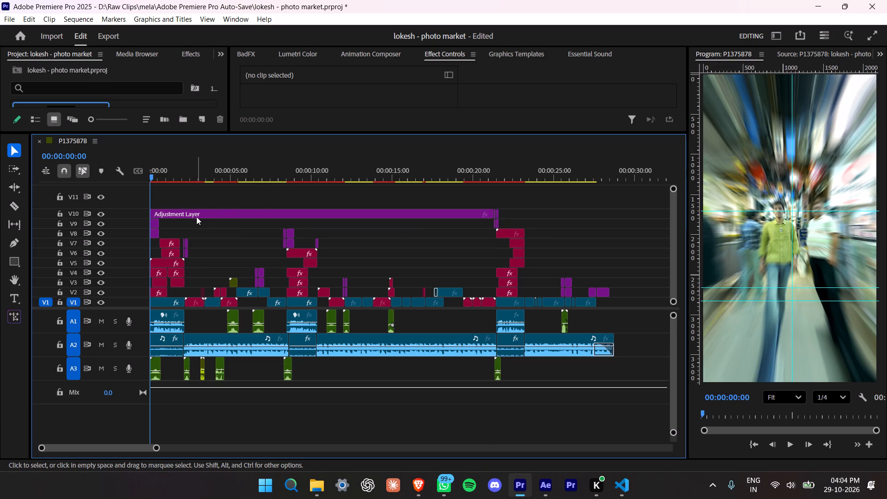
pyautogui.moveTo(194, 215); pyautogui.dragTo(193, 200)
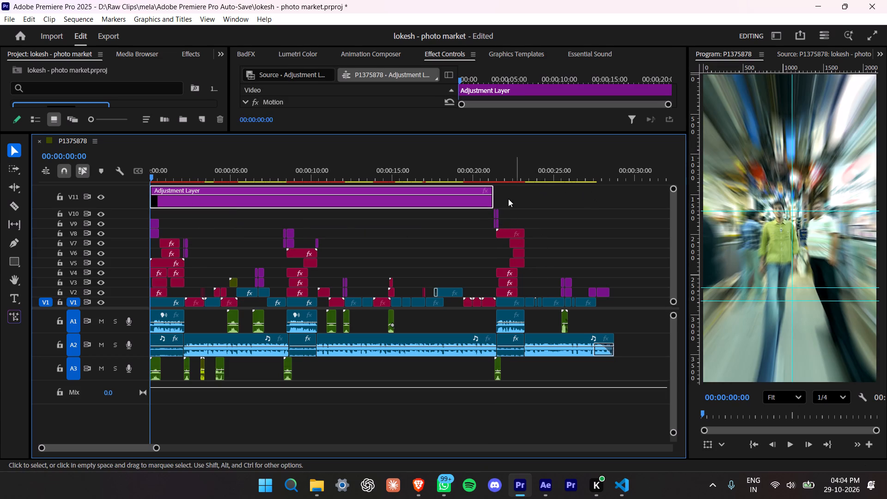
pyautogui.moveTo(498, 200); pyautogui.dragTo(587, 200)
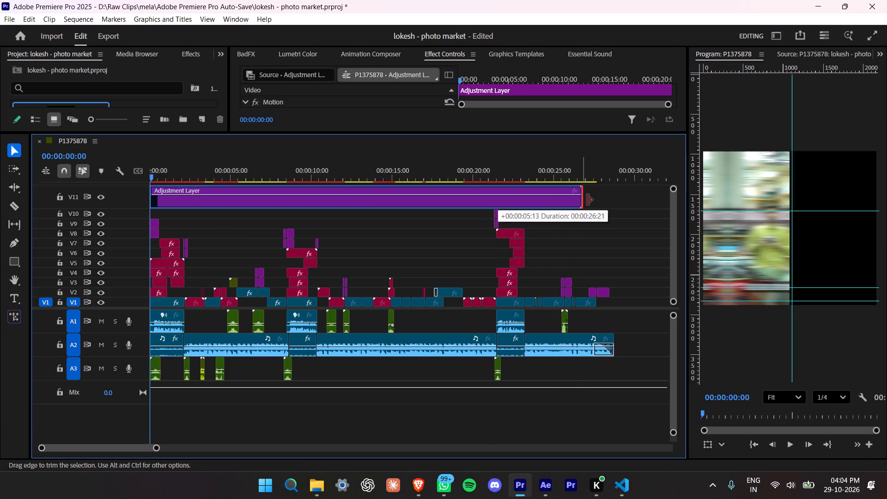
pyautogui.moveTo(587, 200); pyautogui.dragTo(587, 200)
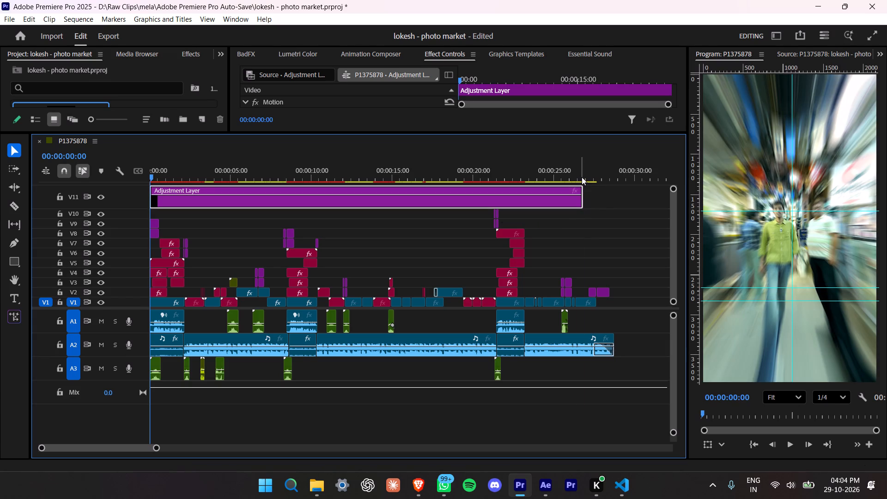
pyautogui.moveTo(582, 177); pyautogui.dragTo(601, 183)
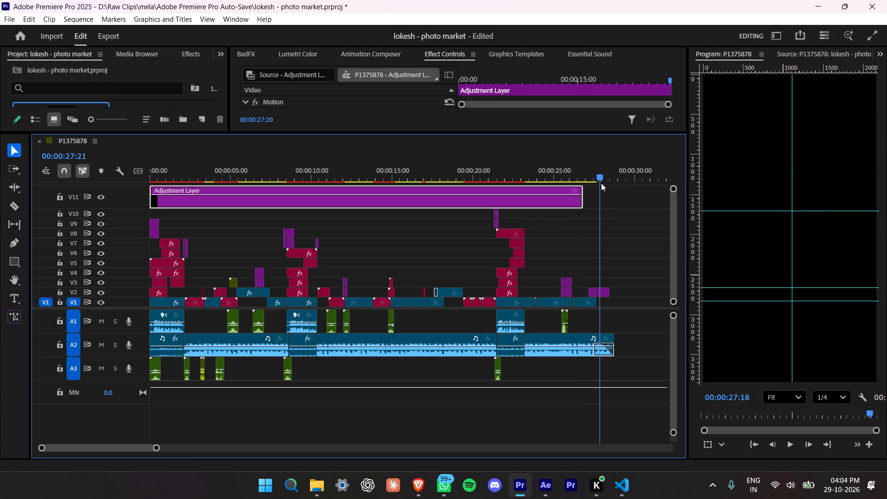
pyautogui.moveTo(601, 183); pyautogui.dragTo(615, 183)
pyautogui.moveTo(588, 197); pyautogui.dragTo(617, 194)
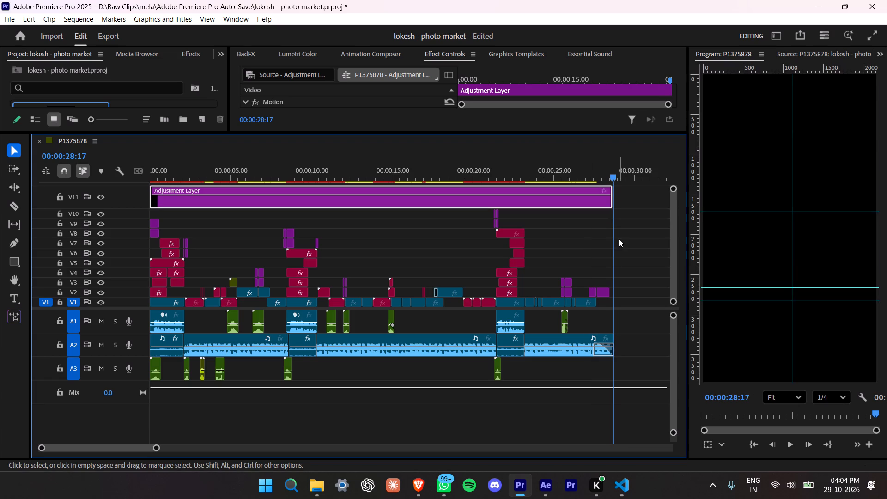
# With the frame at 00:00:05:22 as reference, set the V11 Adjustment Layer's Lumetri Color Saturation to 112.4.
pyautogui.moveTo(288, 173); pyautogui.dragTo(248, 183)
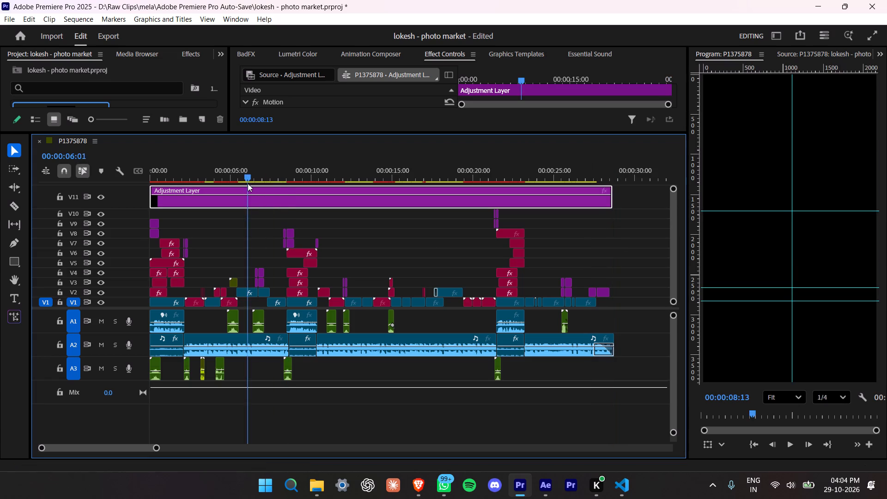
pyautogui.moveTo(248, 183); pyautogui.dragTo(246, 184)
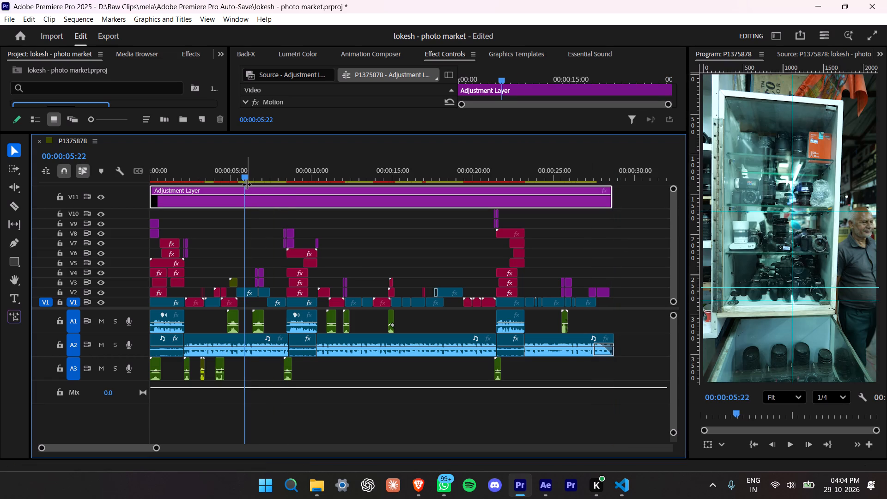
pyautogui.click(294, 50)
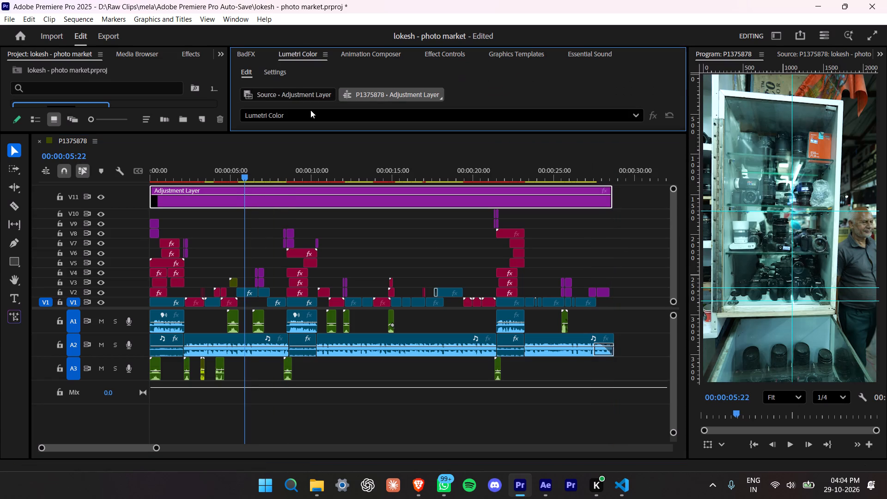
pyautogui.moveTo(336, 133); pyautogui.dragTo(338, 231)
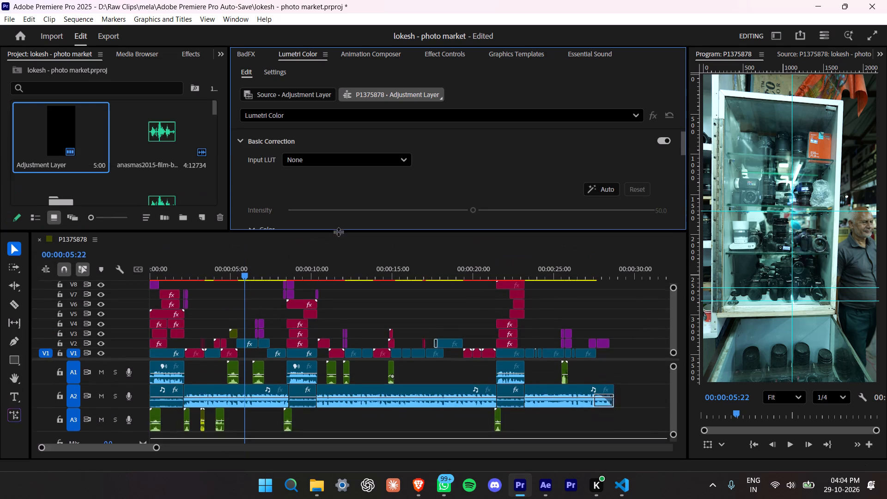
pyautogui.moveTo(338, 231); pyautogui.dragTo(323, 275)
pyautogui.scroll(-1, 455, 156)
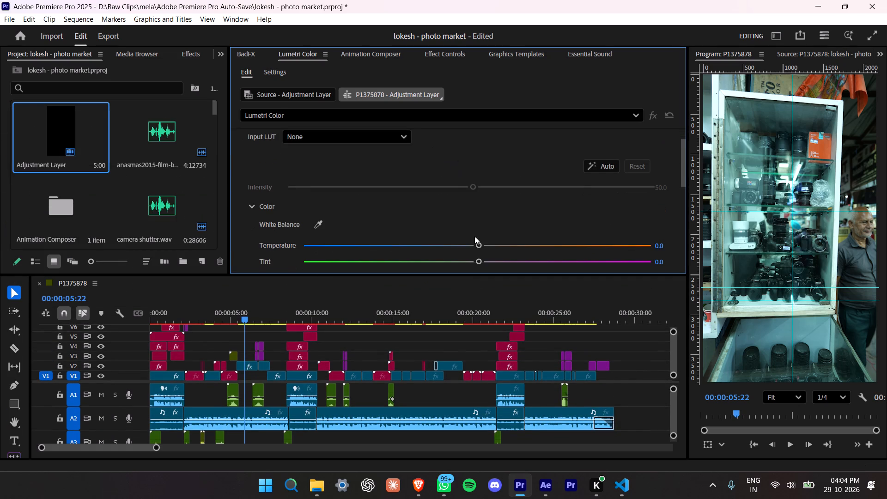
pyautogui.scroll(-1, 502, 195)
pyautogui.click(498, 241)
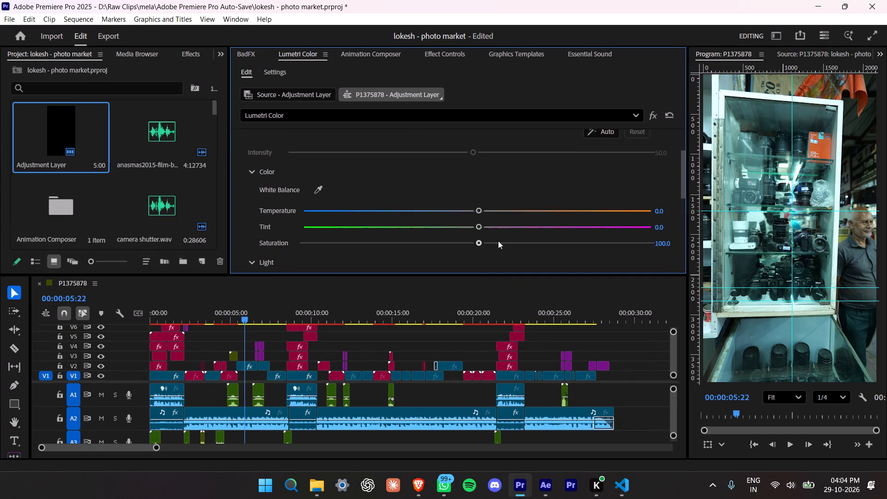
pyautogui.click(498, 241)
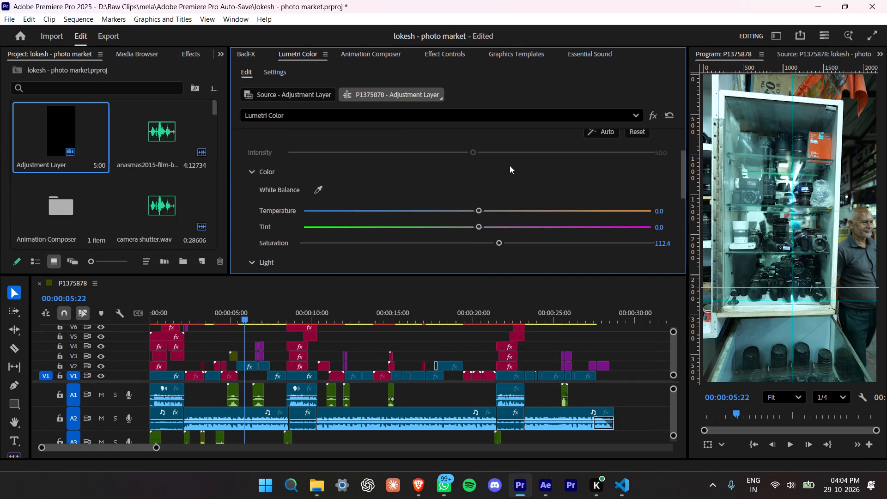
# In the Adjustment Layer's Lumetri Light settings, set Exposure to 0.2, raise Contrast slightly and lower Shadows to about -2.2.
pyautogui.scroll(-1, 510, 165)
pyautogui.moveTo(475, 177); pyautogui.dragTo(479, 180)
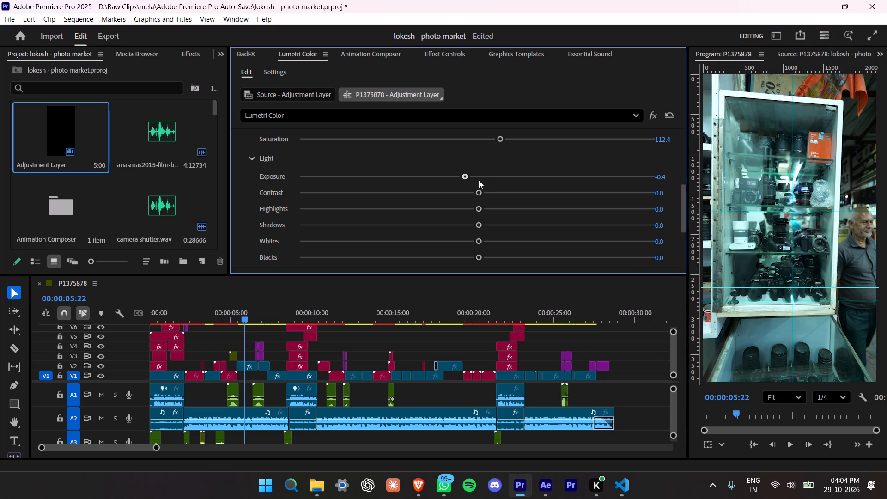
pyautogui.moveTo(479, 180); pyautogui.dragTo(482, 181)
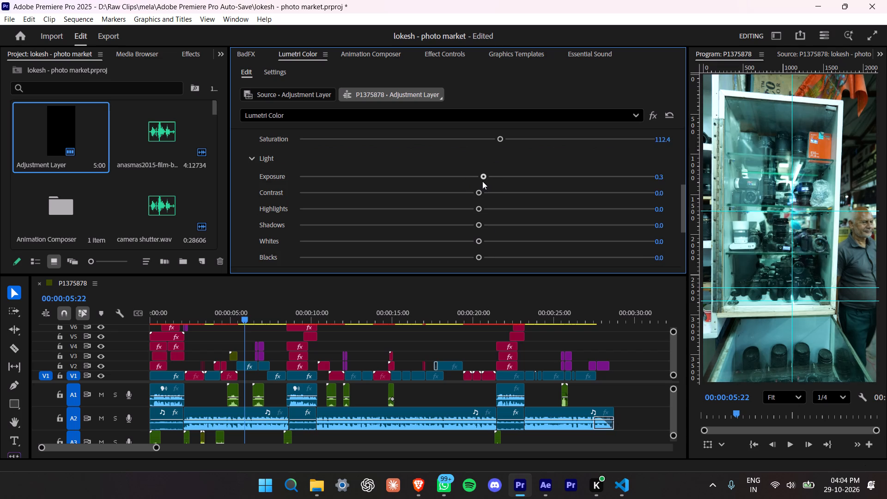
pyautogui.moveTo(479, 193); pyautogui.dragTo(480, 195)
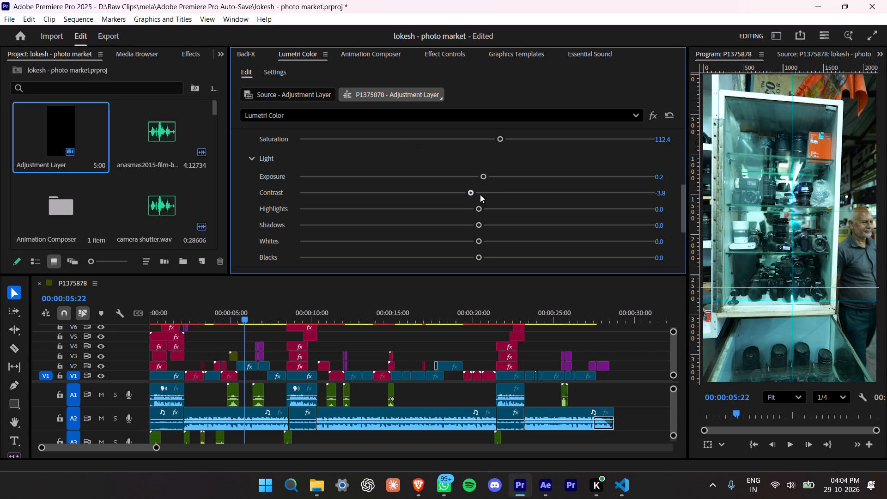
pyautogui.moveTo(480, 195); pyautogui.dragTo(494, 196)
pyautogui.scroll(-1, 494, 196)
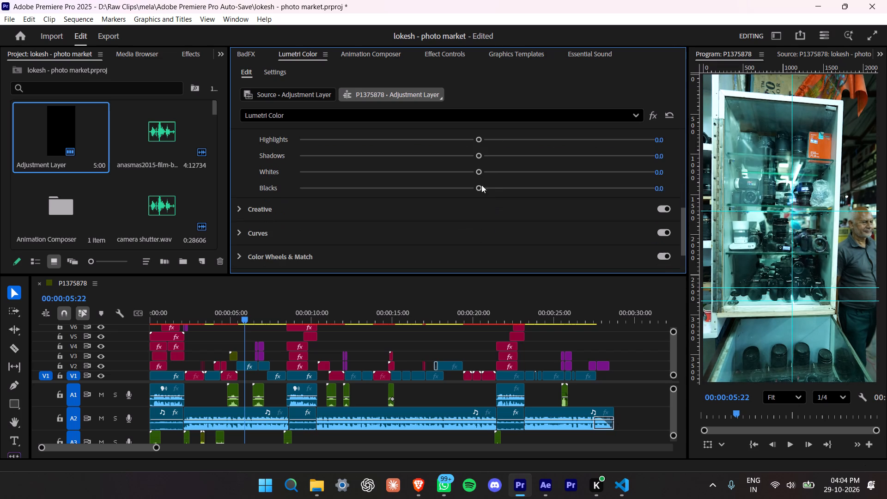
pyautogui.moveTo(480, 143); pyautogui.dragTo(473, 144)
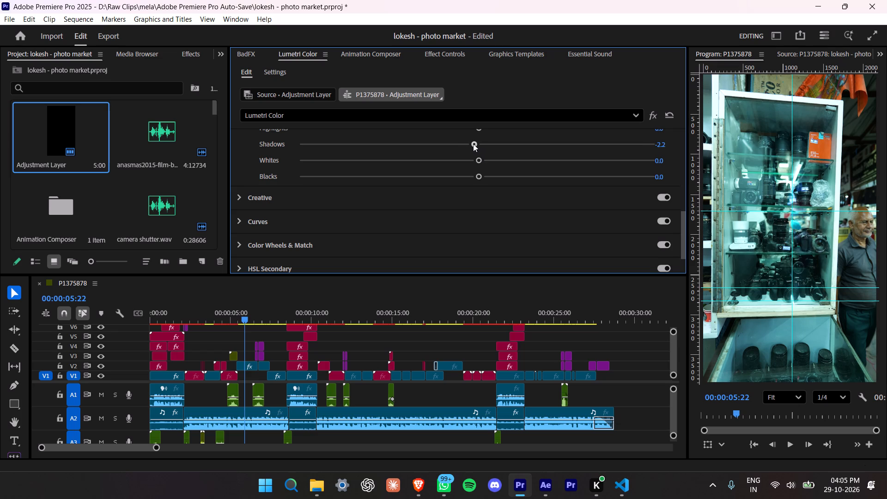
pyautogui.moveTo(473, 144); pyautogui.dragTo(474, 144)
# In the Lumetri RGB Curves, pull the midpoints of the blue and red curves slightly down.
pyautogui.scroll(-1, 395, 207)
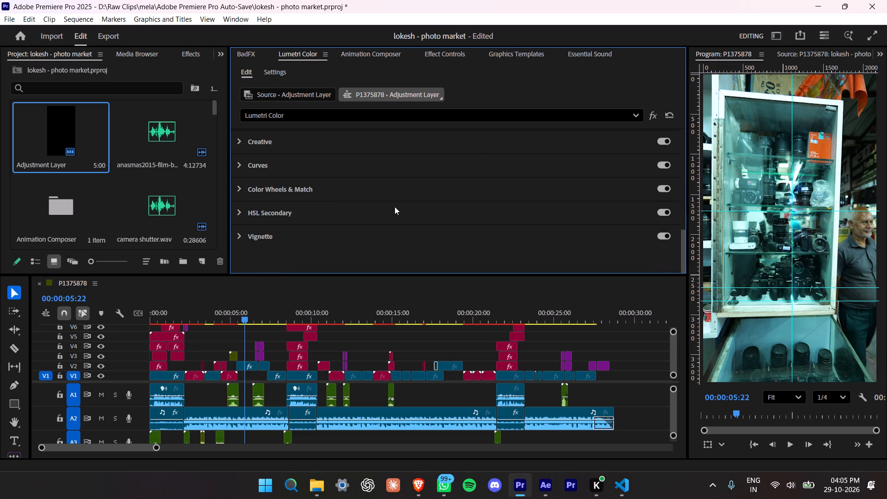
pyautogui.click(242, 164)
pyautogui.scroll(1, 408, 203)
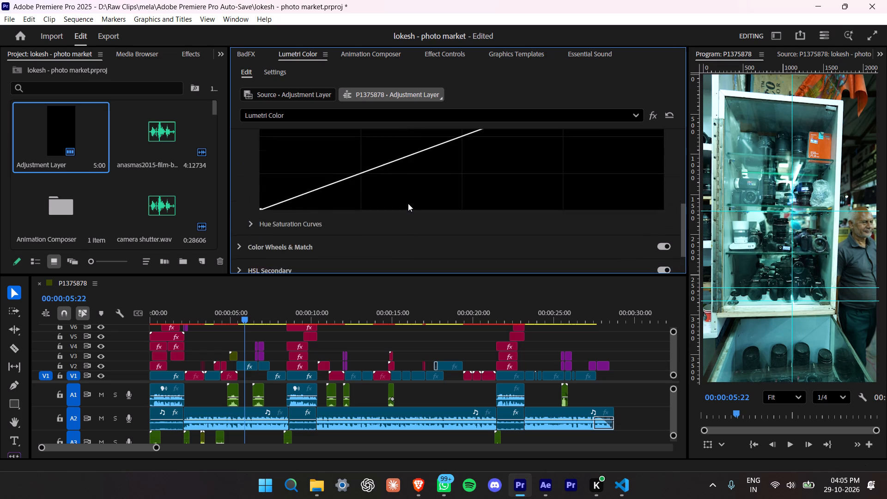
pyautogui.scroll(1, 408, 203)
pyautogui.click(496, 192)
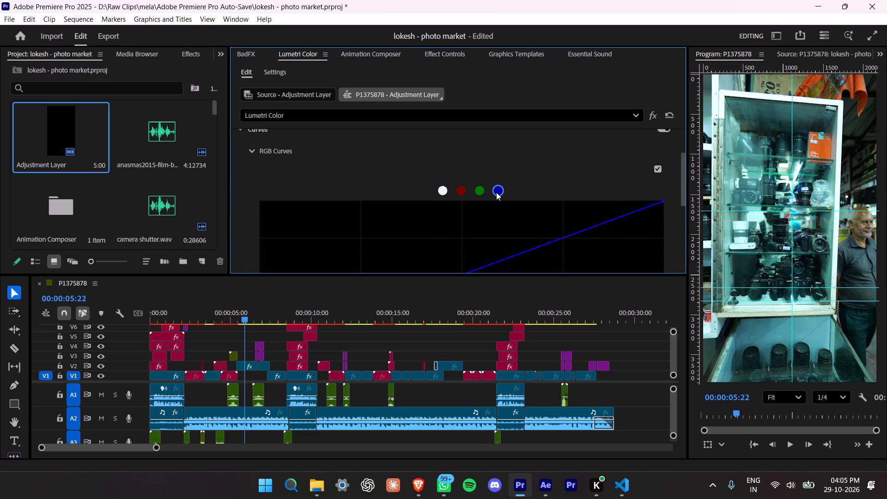
pyautogui.moveTo(461, 182); pyautogui.dragTo(464, 187)
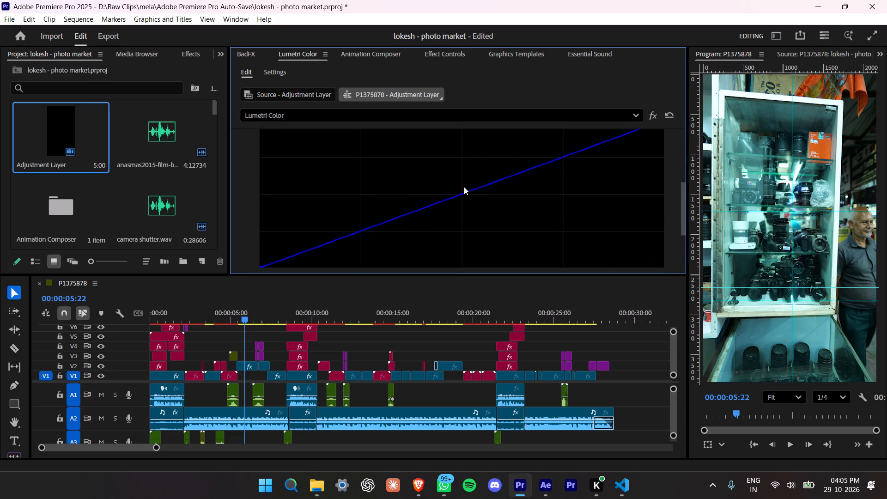
pyautogui.click(462, 231)
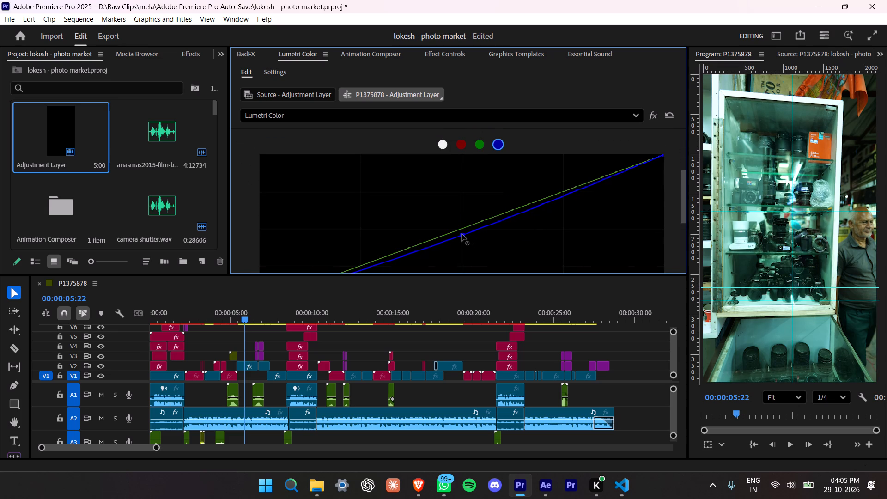
pyautogui.click(462, 146)
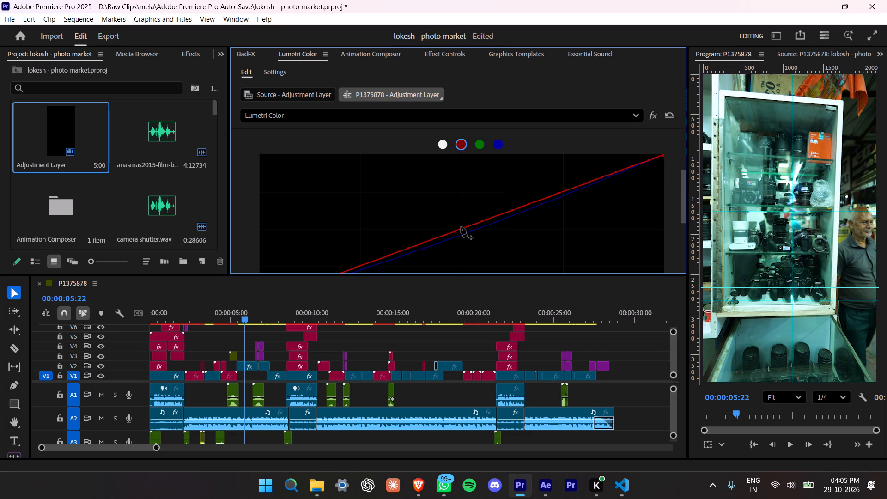
pyautogui.click(462, 228)
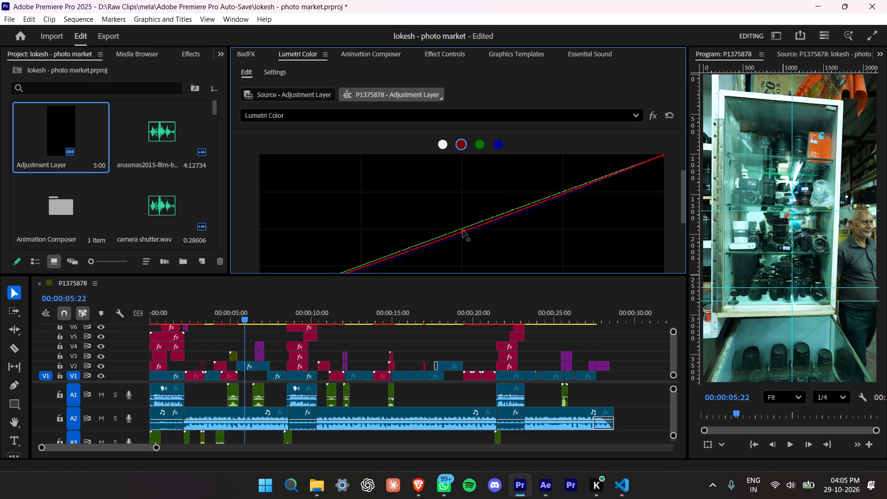
# On the white master RGB curve, add an upper anchor point near three-quarters and pull a lower point near one-quarter slightly down.
pyautogui.click(442, 142)
pyautogui.click(563, 192)
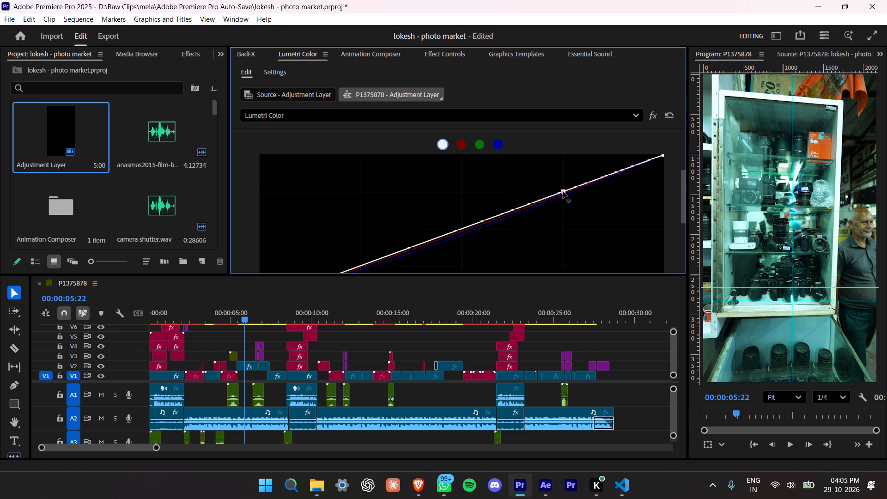
pyautogui.moveTo(363, 264); pyautogui.dragTo(364, 267)
pyautogui.moveTo(364, 267); pyautogui.dragTo(365, 268)
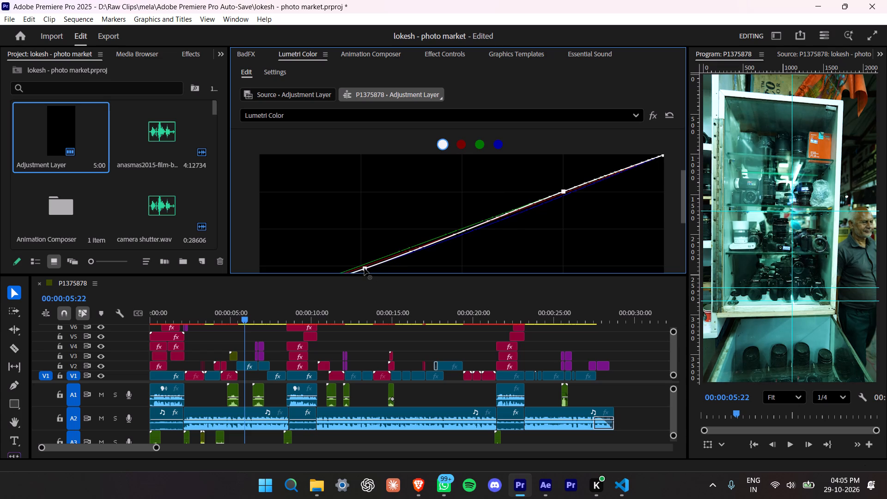
pyautogui.moveTo(365, 268); pyautogui.dragTo(364, 268)
pyautogui.click(562, 192)
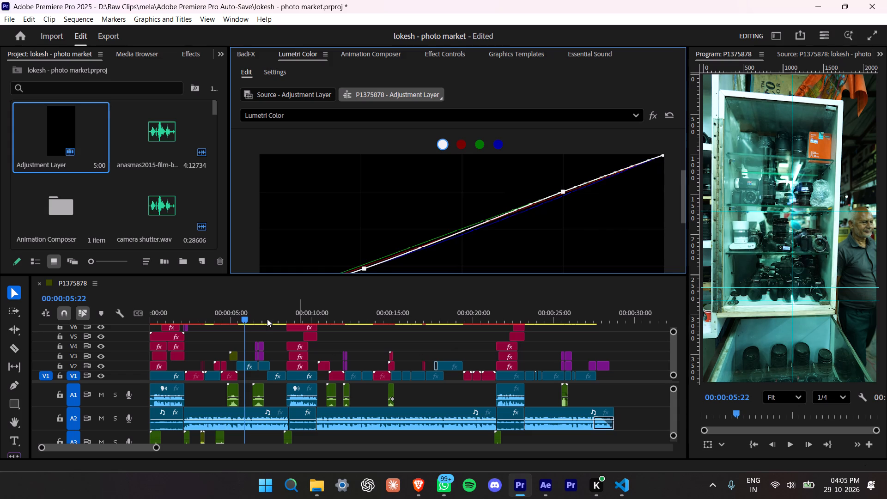
# Split the V11 Adjustment Layer at 00:00:02:04, at the end of the opening title shot.
pyautogui.click(235, 315)
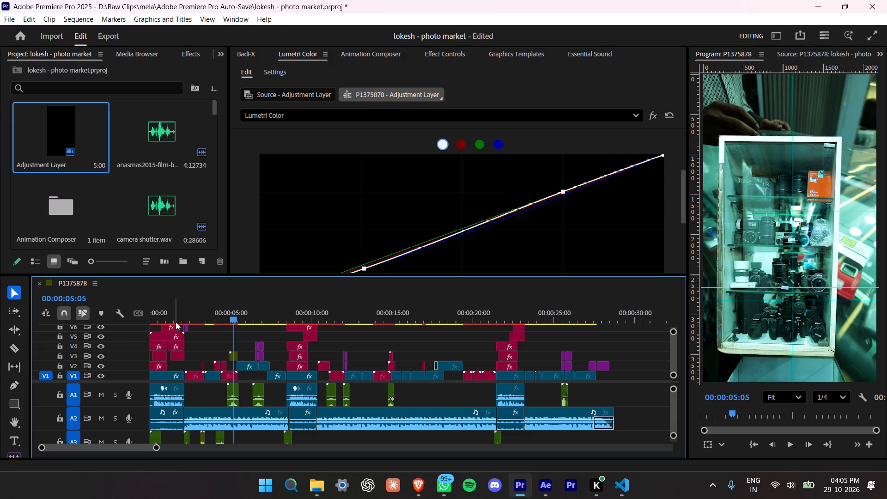
pyautogui.moveTo(172, 319); pyautogui.dragTo(144, 320)
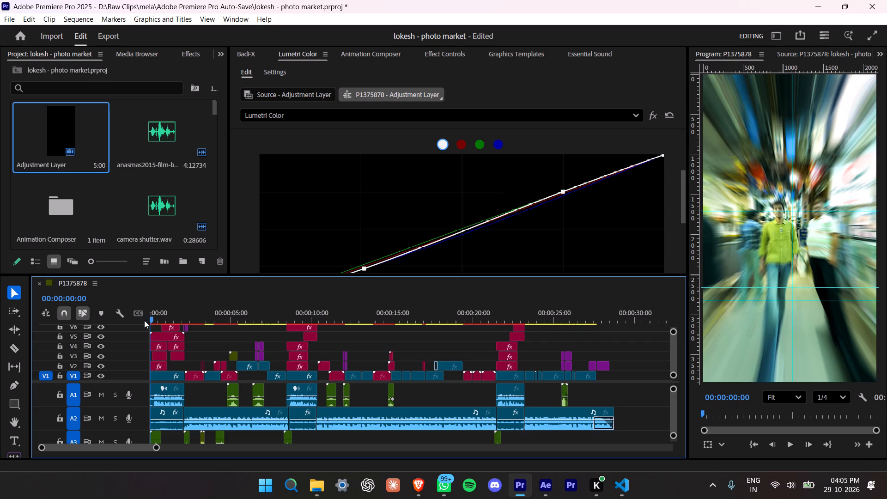
pyautogui.press('space')
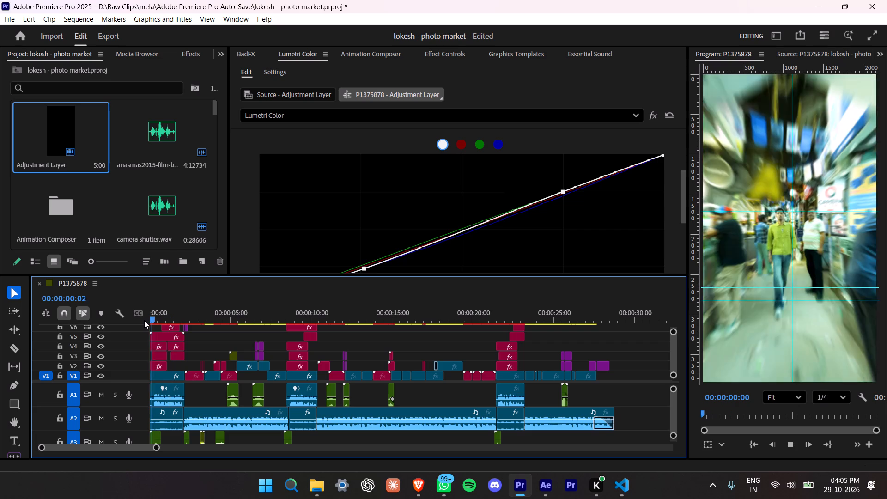
pyautogui.press('space')
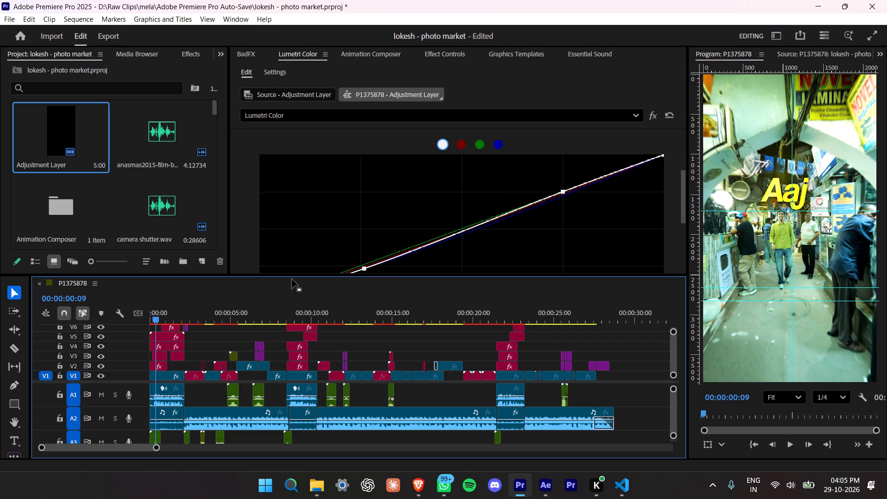
pyautogui.moveTo(218, 274); pyautogui.dragTo(226, 170)
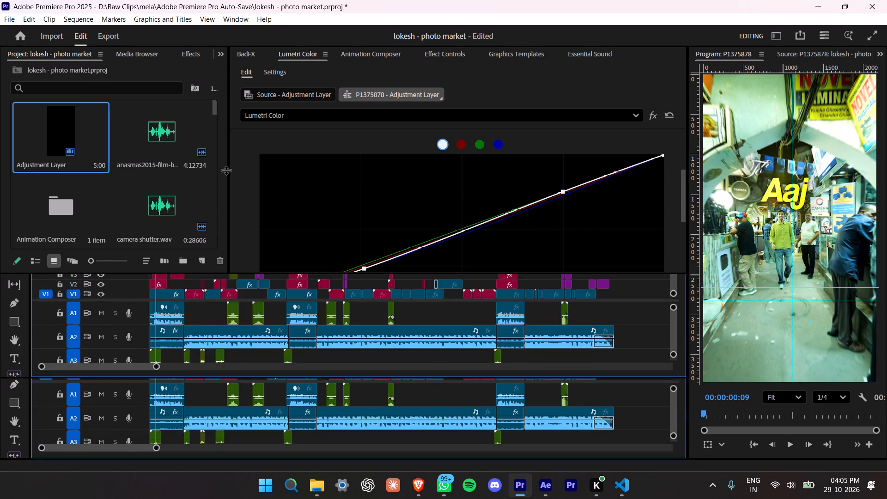
pyautogui.moveTo(226, 170); pyautogui.dragTo(226, 158)
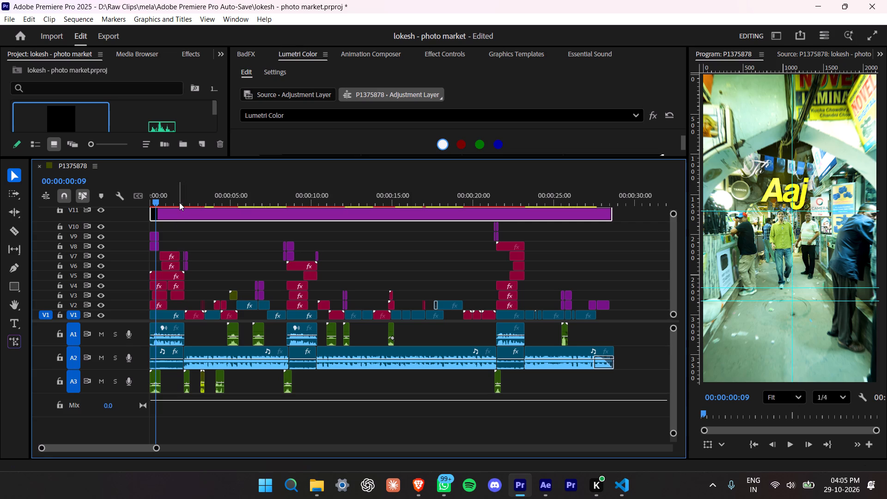
pyautogui.press('Right')
pyautogui.press('Right')
pyautogui.press('Right')
pyautogui.press('Right')
pyautogui.press('Right')
pyautogui.press('Right')
pyautogui.press('Right')
pyautogui.press('Right')
pyautogui.press('Right')
pyautogui.press('Right')
pyautogui.press('Right')
pyautogui.press('Right')
pyautogui.press('Right')
pyautogui.press('Right')
pyautogui.press('Right')
pyautogui.press('Right')
pyautogui.press('Right')
pyautogui.press('Right')
pyautogui.press('Right')
pyautogui.press('Right')
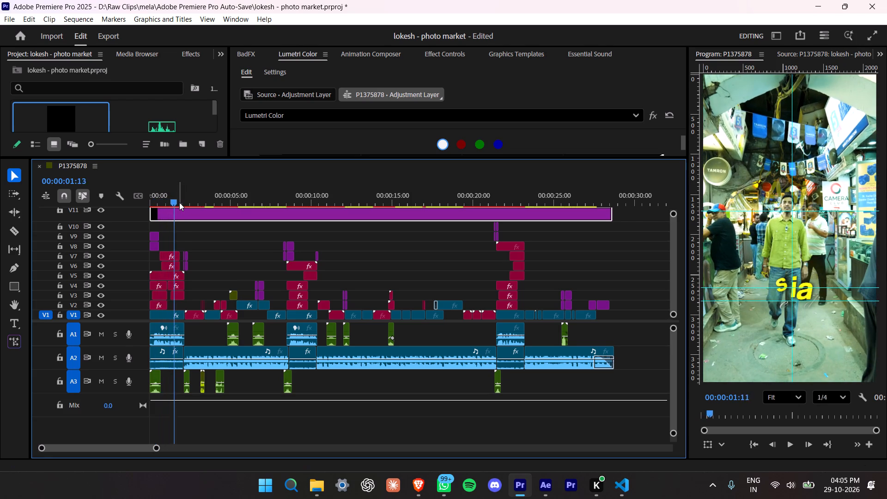
pyautogui.press('Right')
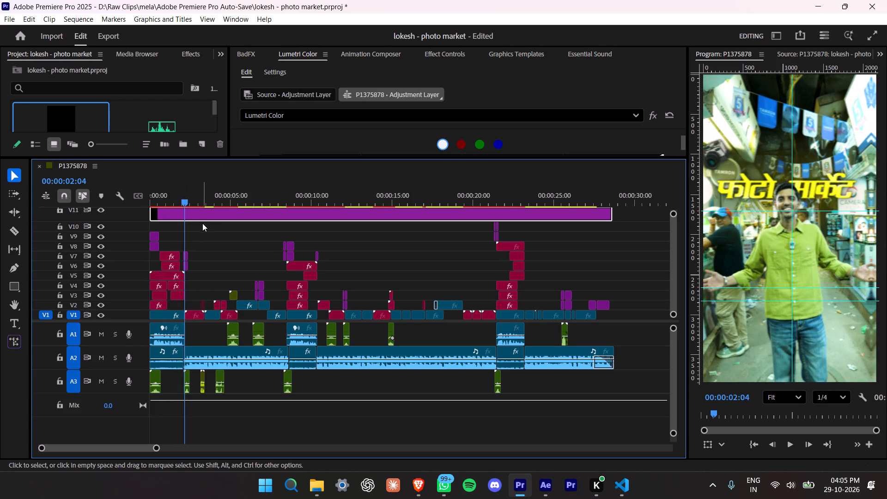
pyautogui.hotkey('ctrl', 'k')
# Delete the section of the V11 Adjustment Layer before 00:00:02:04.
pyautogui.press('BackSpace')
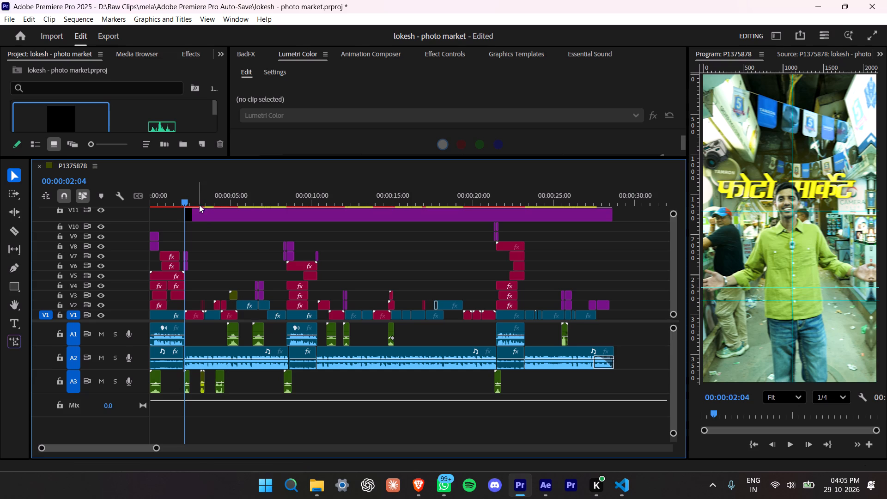
# Play the sequence from the start to about 00:00:08:09 and recheck the frame at 00:00:02:07 to judge the grade across shots.
pyautogui.moveTo(181, 200); pyautogui.dragTo(103, 216)
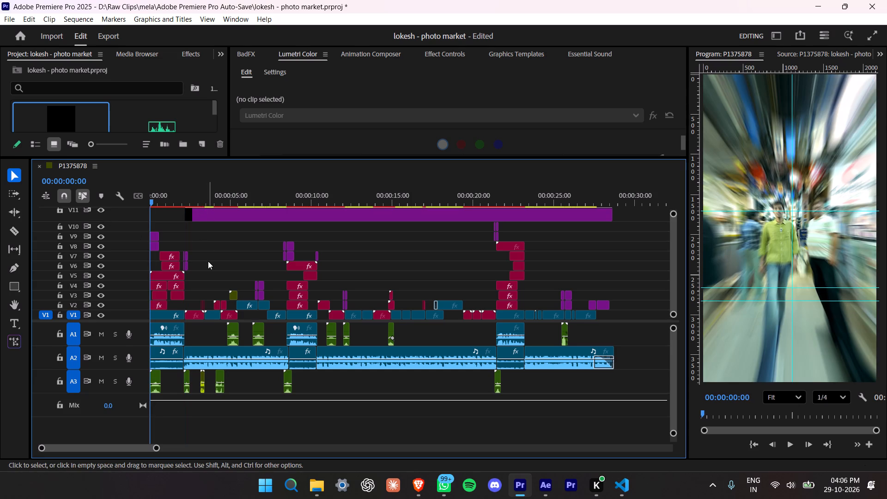
pyautogui.press('space')
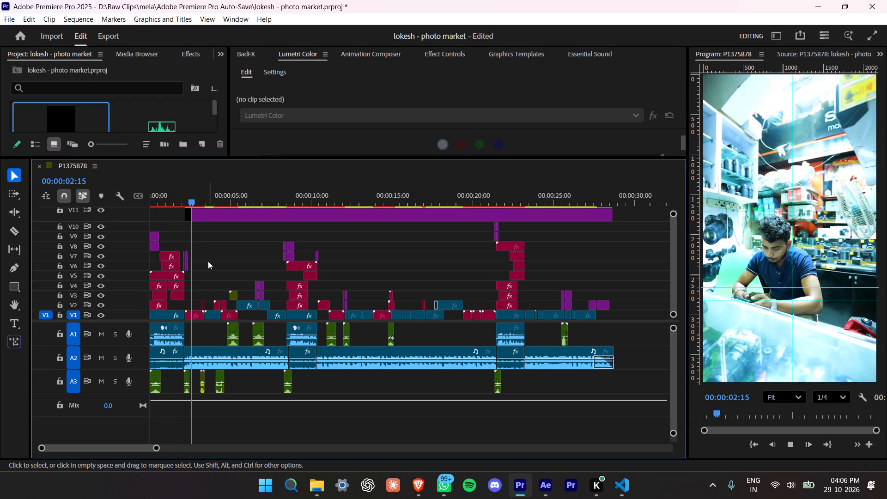
pyautogui.press('space')
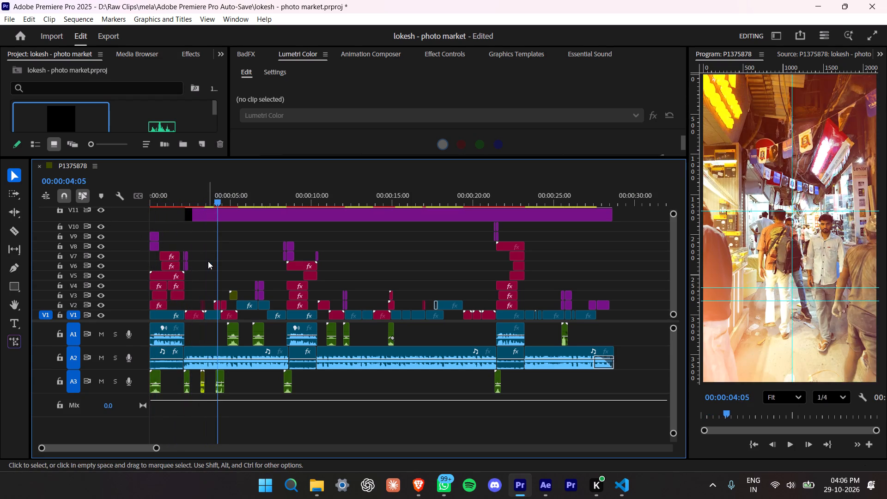
pyautogui.press('space')
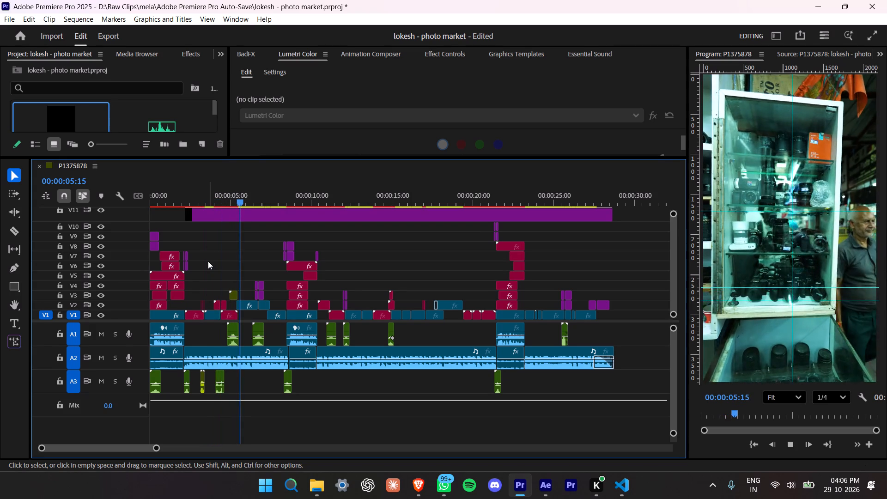
pyautogui.press('space')
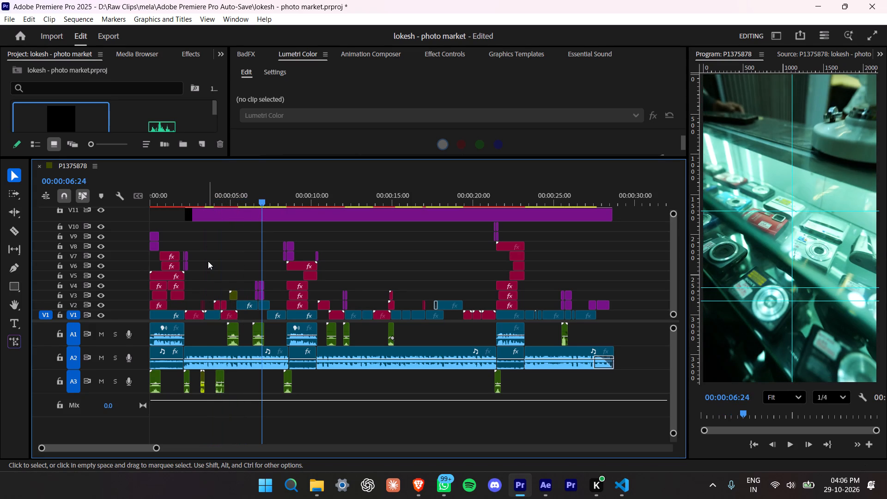
pyautogui.press('space')
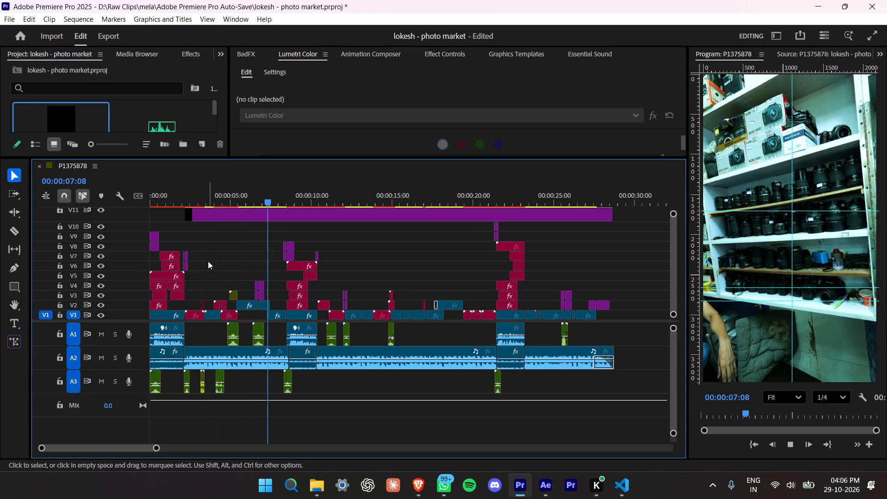
pyautogui.press('space')
pyautogui.click(282, 210)
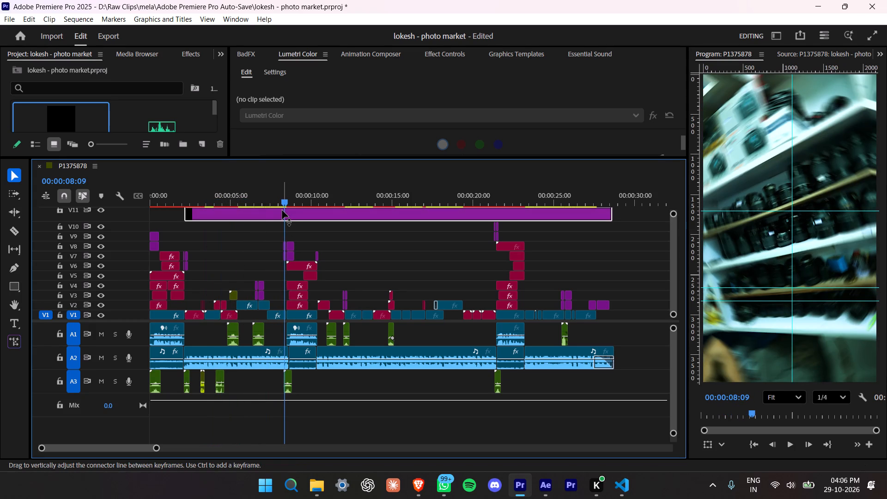
pyautogui.moveTo(266, 199); pyautogui.dragTo(188, 195)
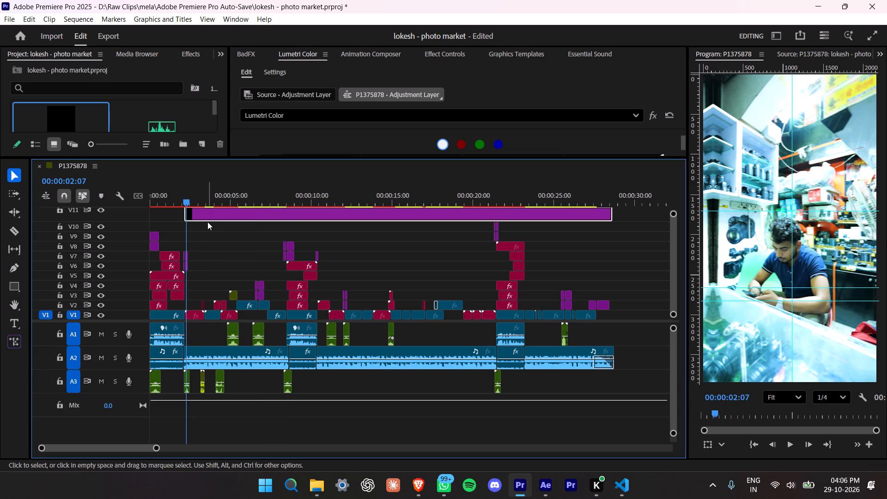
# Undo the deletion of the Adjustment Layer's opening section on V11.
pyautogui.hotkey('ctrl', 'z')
# Reset the Lumetri Color effect on the opening V11 Adjustment Layer section before 00:00:02:04.
pyautogui.click(163, 211)
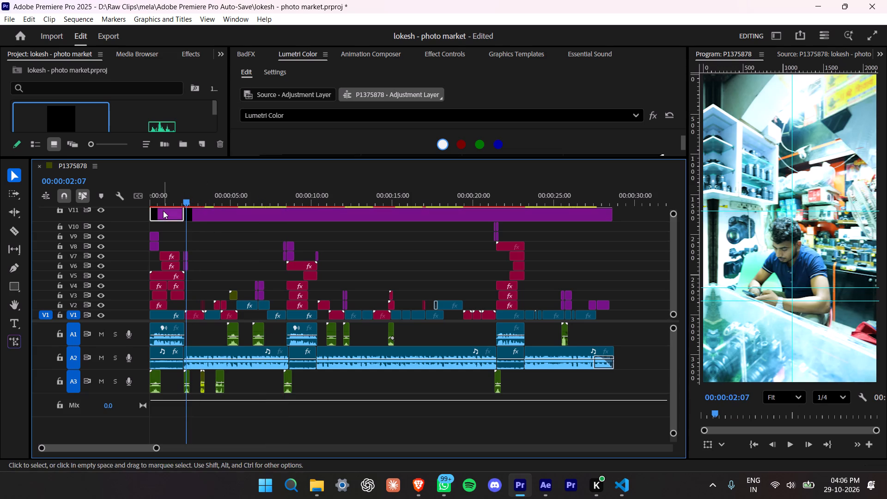
pyautogui.click(673, 116)
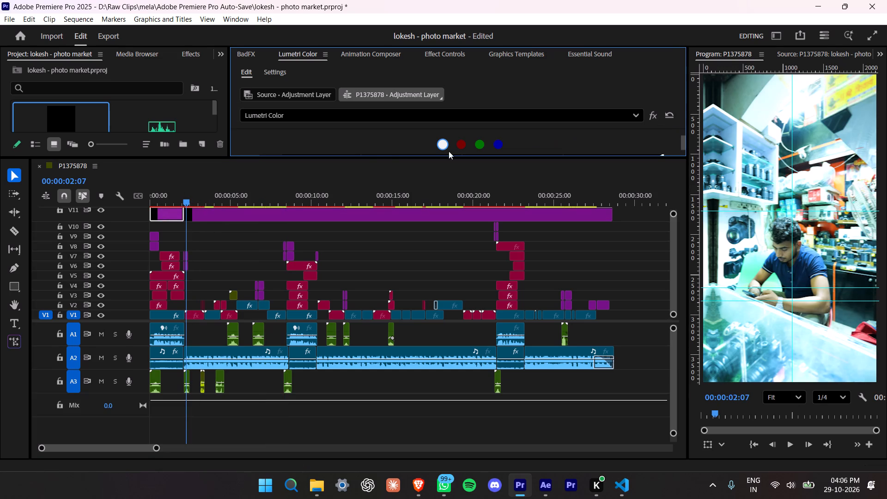
# Find the Gaussian Blur video effect and apply it to the long V11 Adjustment Layer section after 00:00:02:04.
pyautogui.click(162, 205)
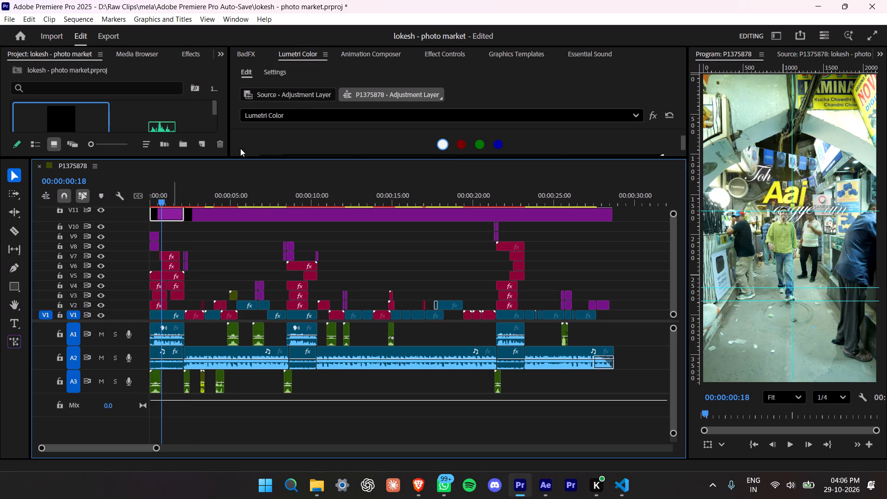
pyautogui.click(190, 57)
pyautogui.click(66, 76)
pyautogui.write('gaus')
pyautogui.write('sia')
pyautogui.moveTo(125, 158); pyautogui.dragTo(126, 218)
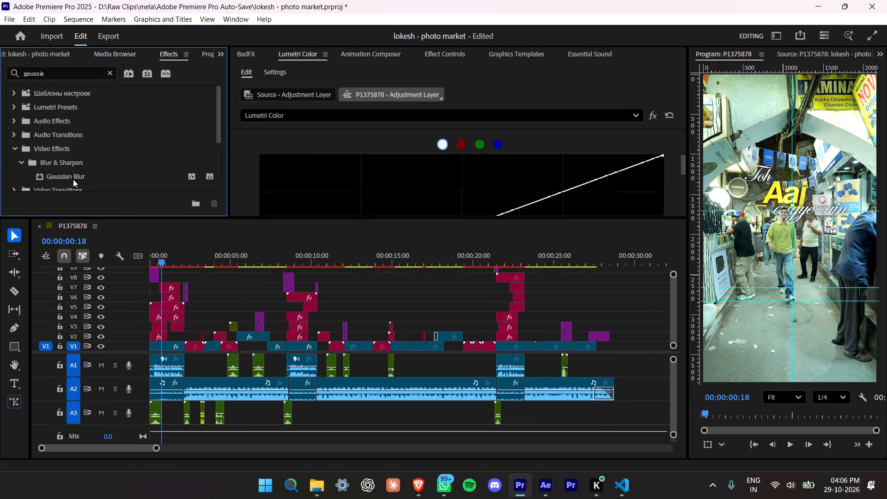
pyautogui.moveTo(236, 219); pyautogui.dragTo(249, 219)
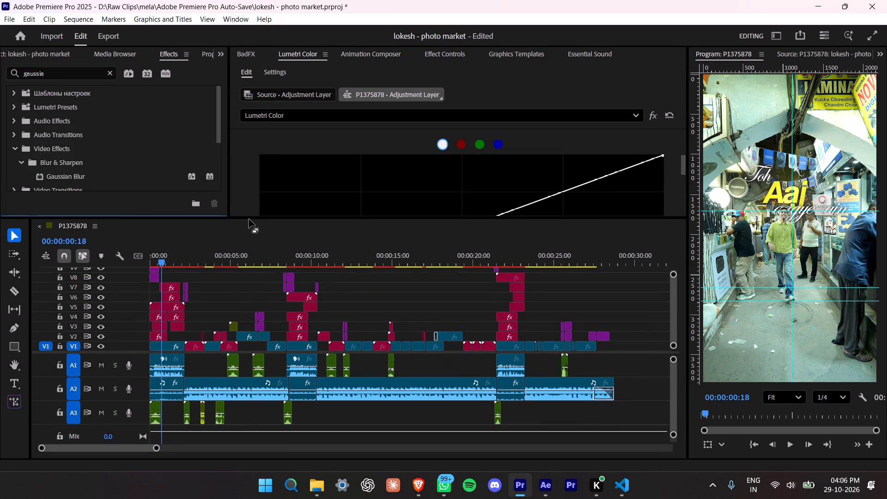
pyautogui.moveTo(249, 219); pyautogui.dragTo(248, 219)
pyautogui.moveTo(243, 217); pyautogui.dragTo(244, 199)
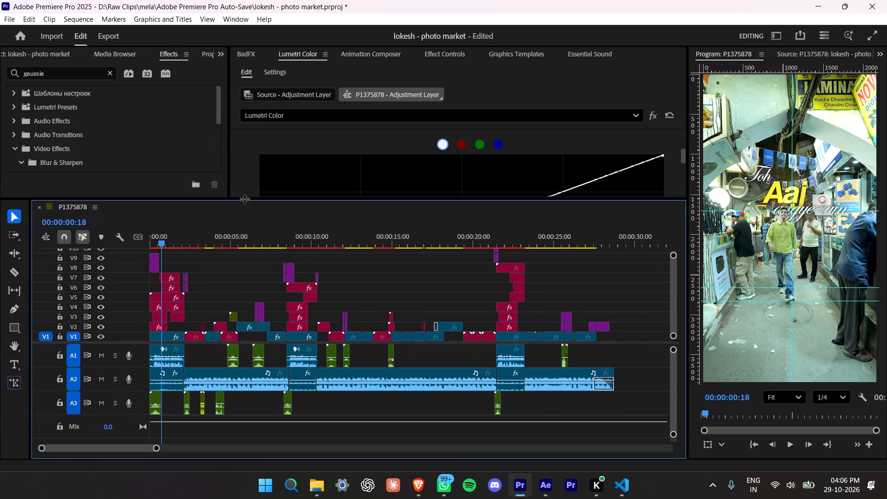
pyautogui.scroll(-1, 140, 139)
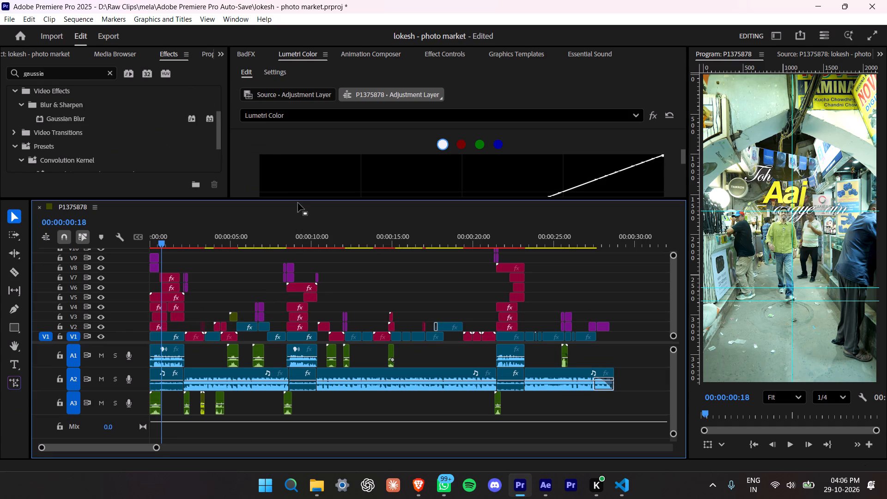
pyautogui.moveTo(298, 199); pyautogui.dragTo(295, 178)
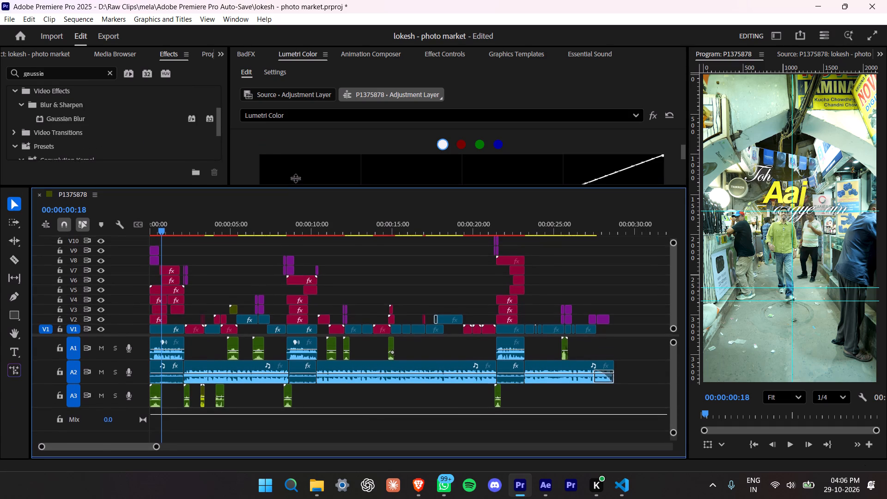
pyautogui.moveTo(295, 178); pyautogui.dragTo(279, 149)
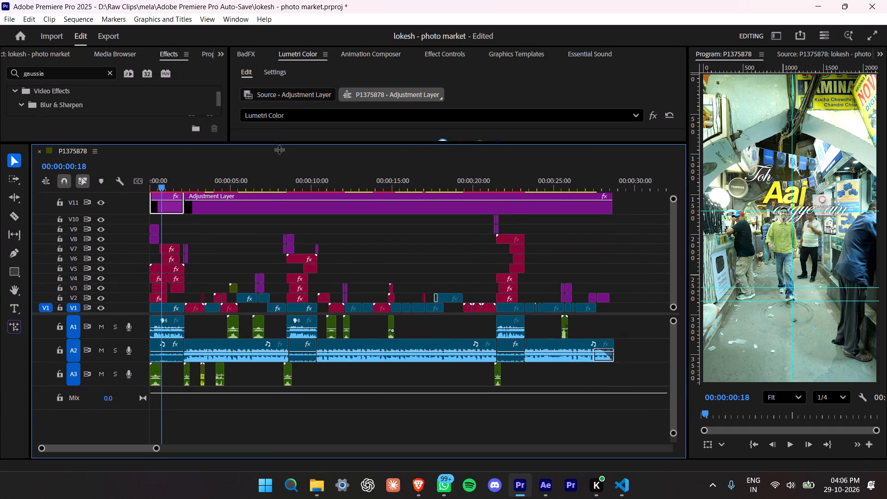
pyautogui.moveTo(279, 149); pyautogui.dragTo(278, 152)
pyautogui.moveTo(101, 116); pyautogui.dragTo(248, 204)
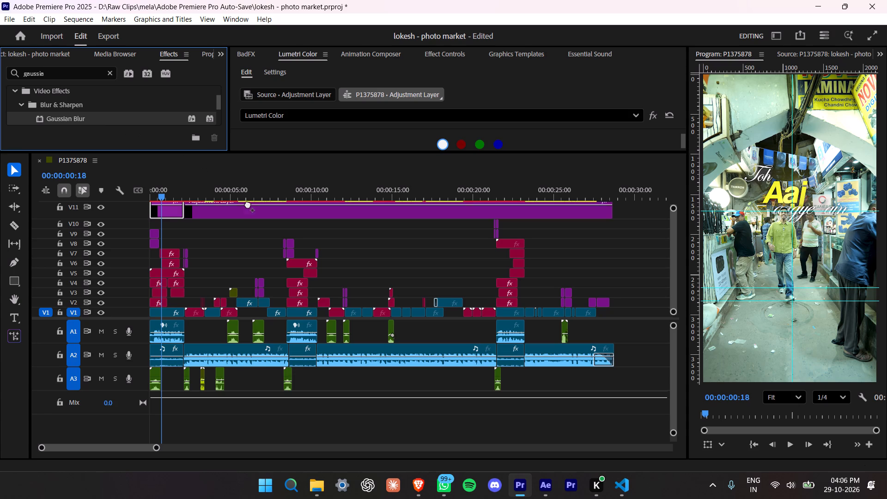
pyautogui.moveTo(248, 204); pyautogui.dragTo(248, 207)
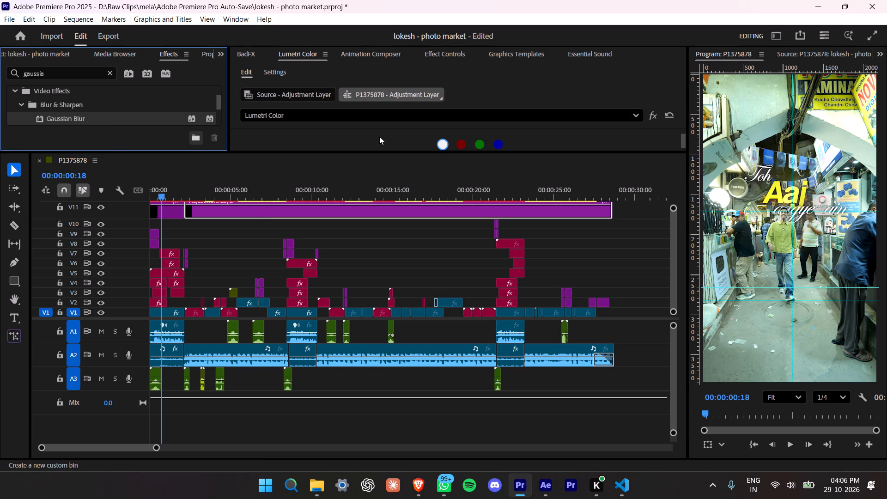
# Add an elliptical mask to the Gaussian Blur effect on the long Adjustment Layer section.
pyautogui.moveTo(378, 153); pyautogui.dragTo(370, 244)
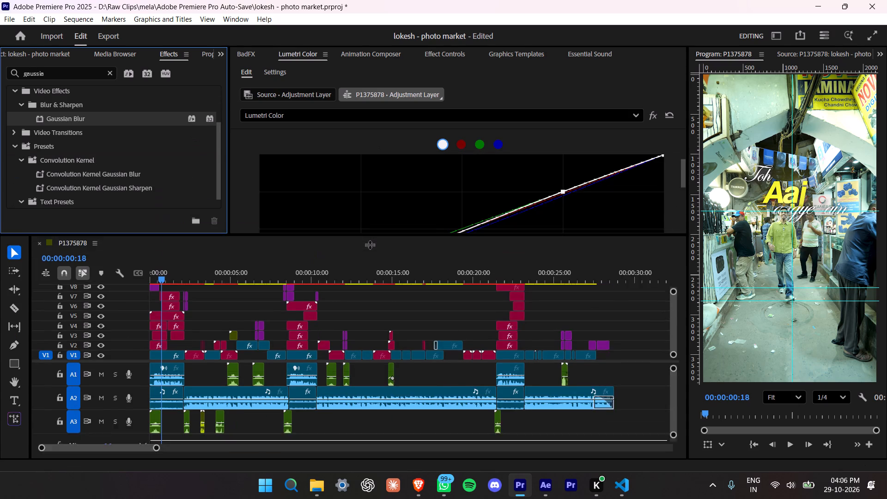
pyautogui.click(441, 61)
pyautogui.scroll(-1, 502, 152)
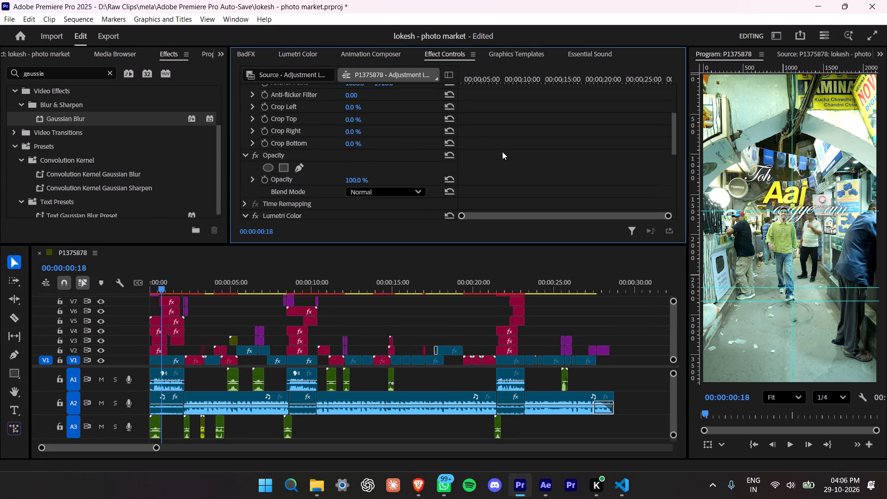
pyautogui.scroll(-3, 502, 152)
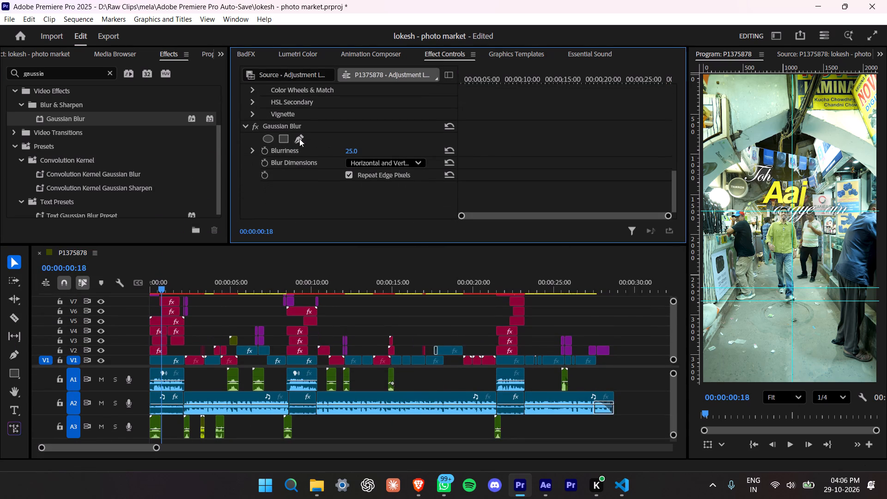
pyautogui.click(263, 136)
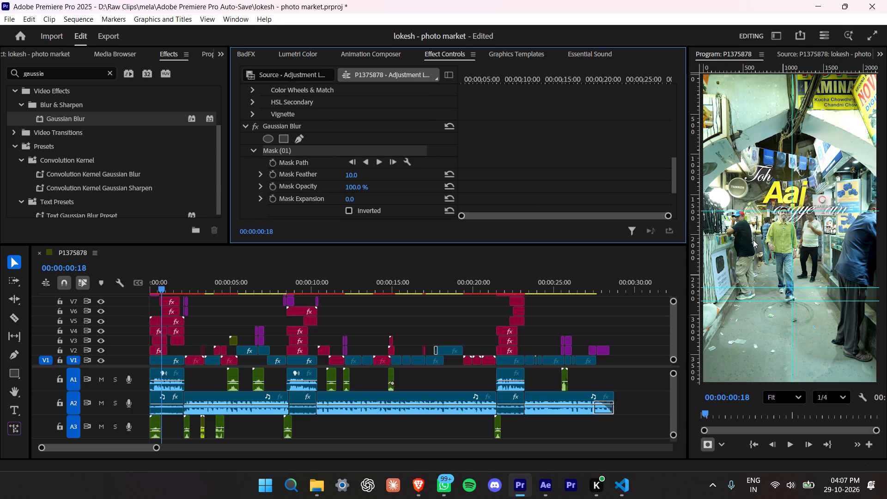
# At 00:00:03:09, stretch the blur's elliptical mask until it reaches all four edges of the frame.
pyautogui.click(205, 276)
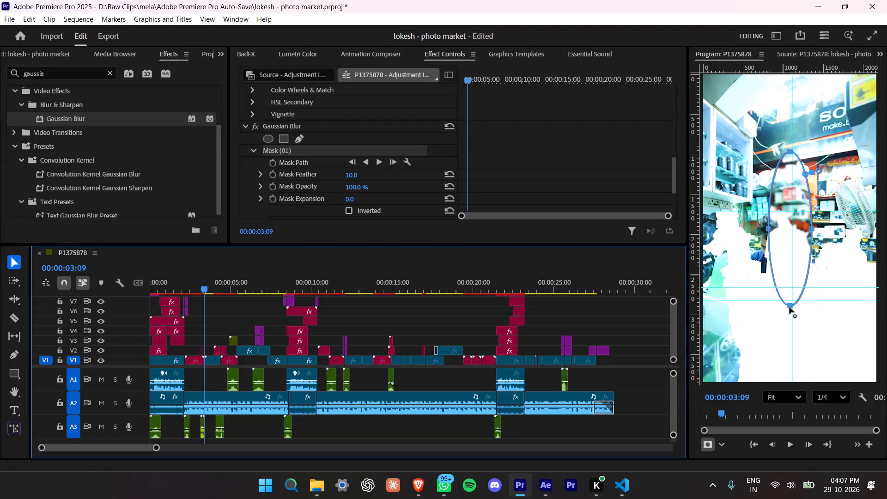
pyautogui.moveTo(790, 307); pyautogui.dragTo(790, 384)
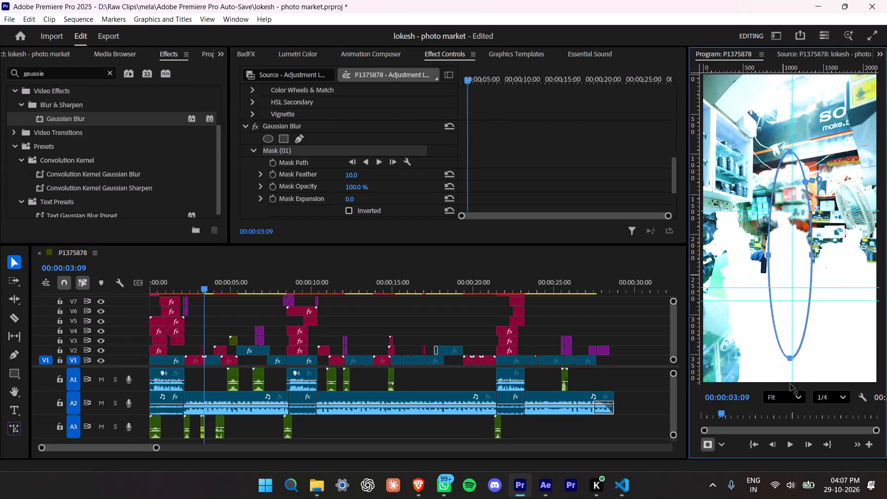
pyautogui.moveTo(790, 384); pyautogui.dragTo(791, 388)
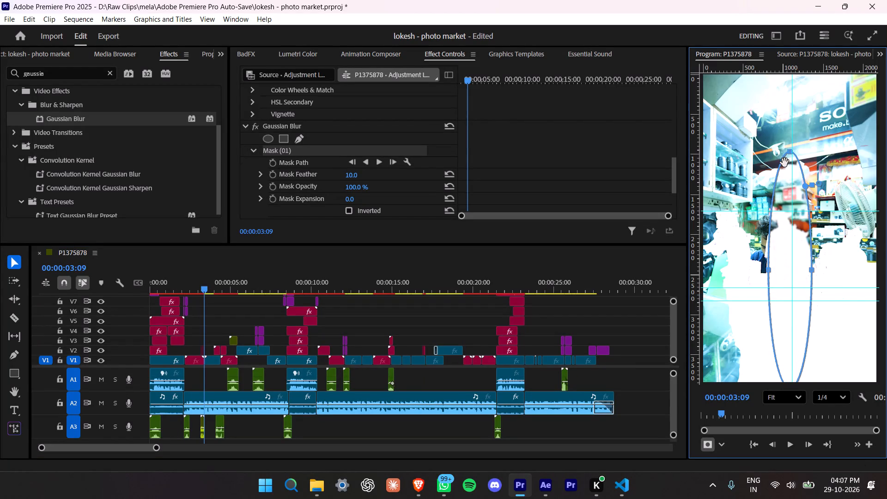
pyautogui.moveTo(790, 153); pyautogui.dragTo(789, 65)
pyautogui.moveTo(789, 65); pyautogui.dragTo(790, 67)
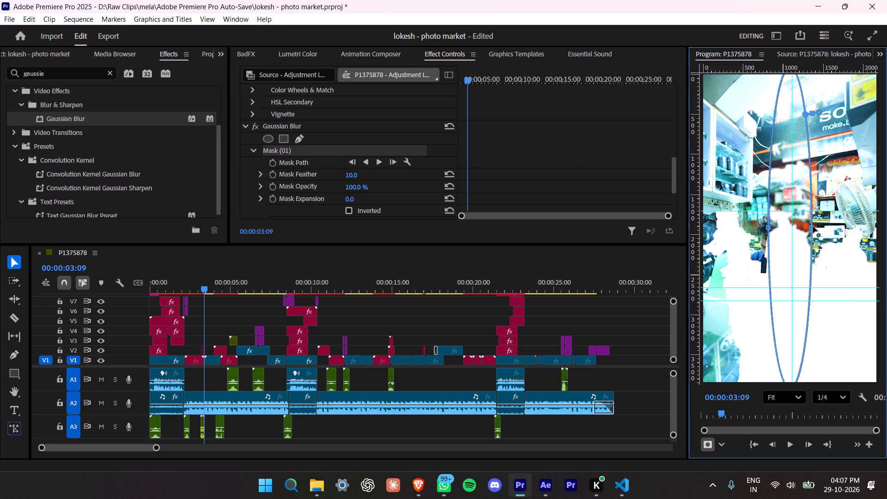
pyautogui.moveTo(813, 226); pyautogui.dragTo(878, 233)
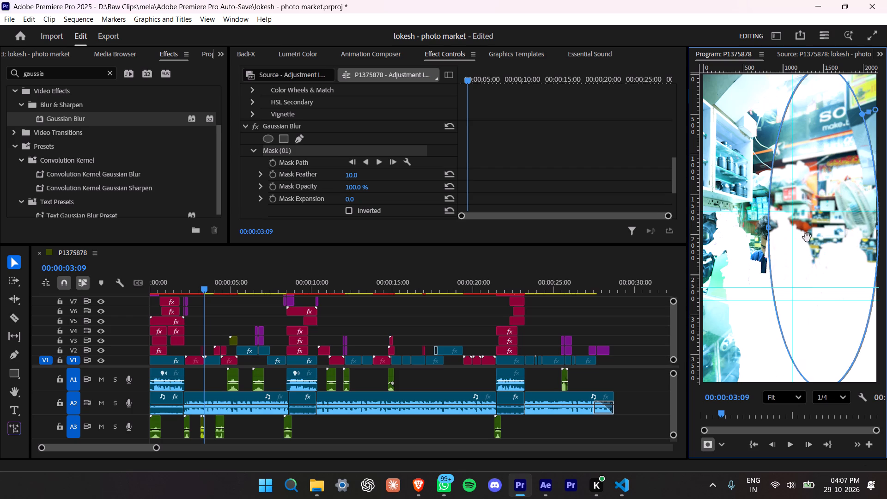
pyautogui.moveTo(767, 228); pyautogui.dragTo(700, 231)
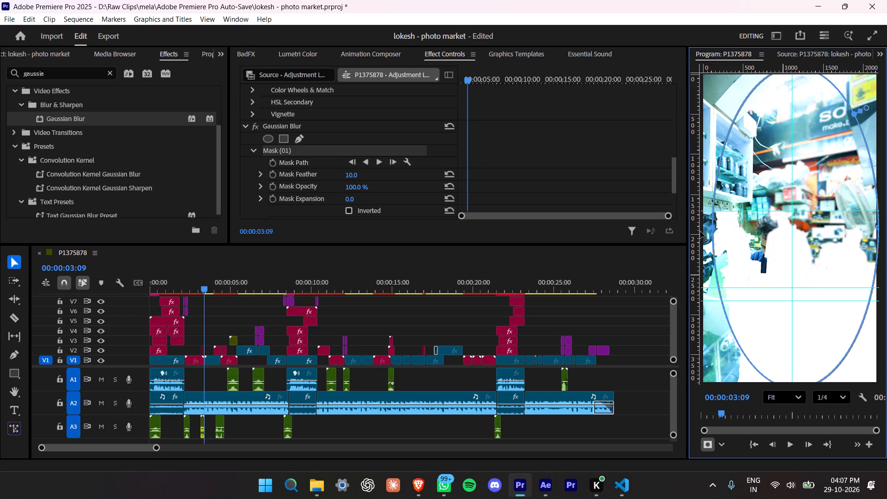
pyautogui.moveTo(700, 231); pyautogui.dragTo(698, 232)
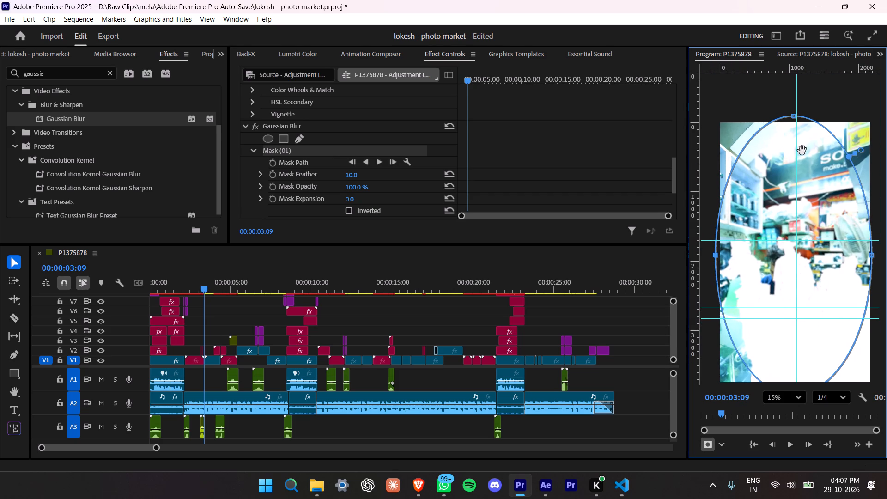
pyautogui.moveTo(795, 117); pyautogui.dragTo(795, 122)
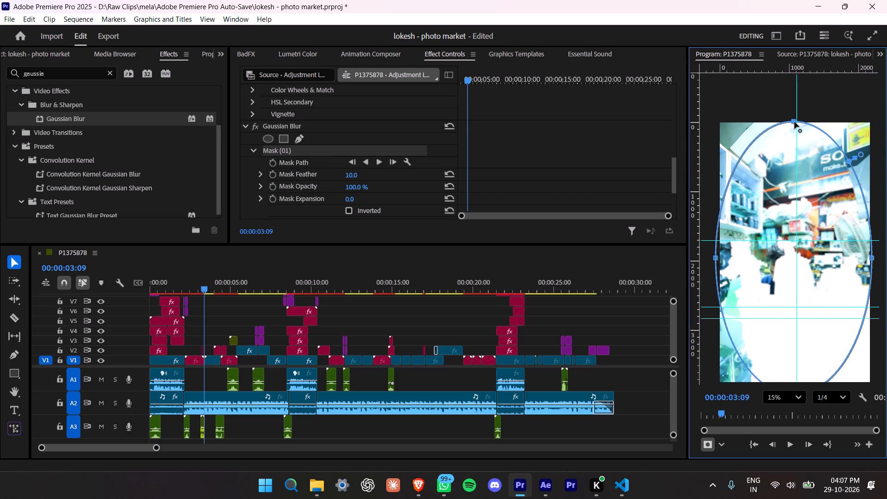
pyautogui.moveTo(795, 122); pyautogui.dragTo(794, 122)
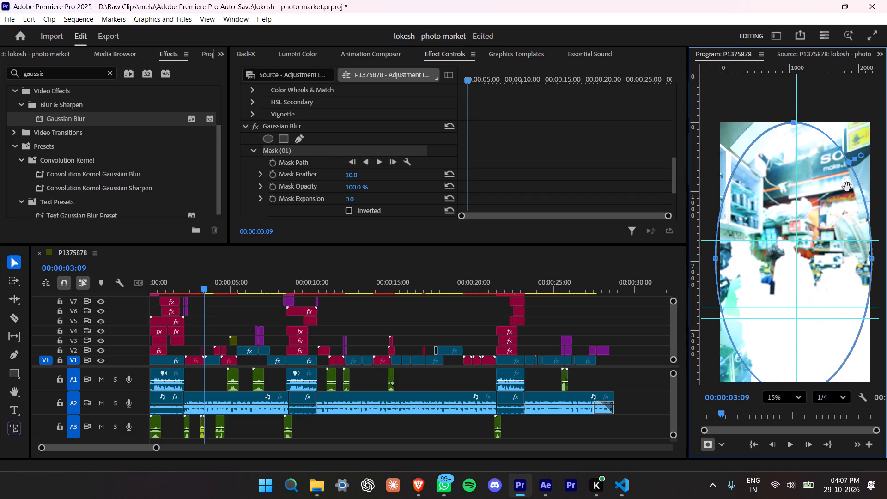
pyautogui.click(790, 398)
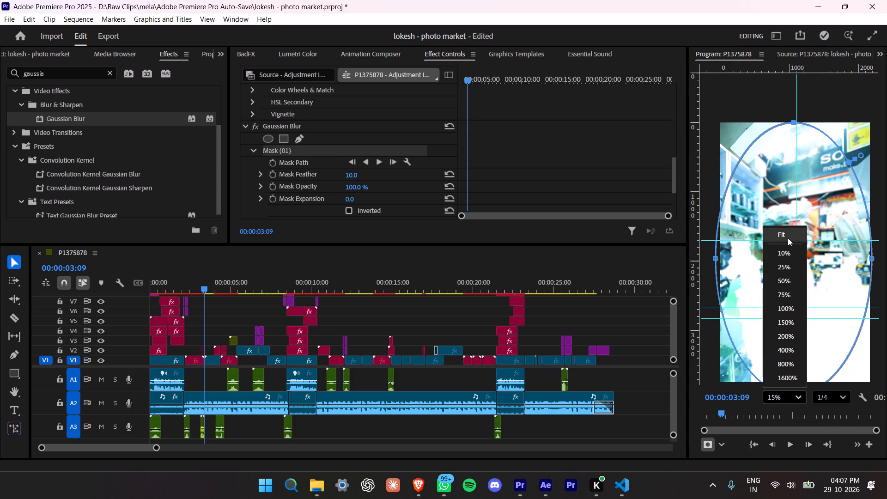
pyautogui.click(787, 236)
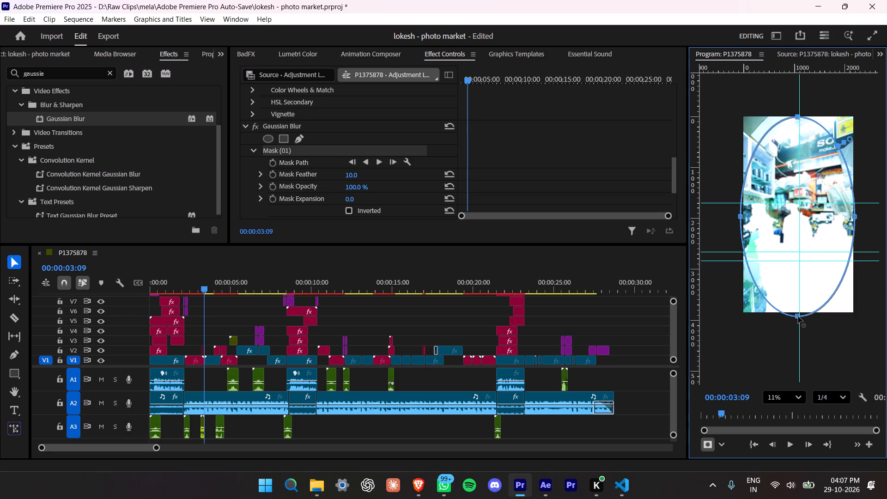
pyautogui.click(797, 316)
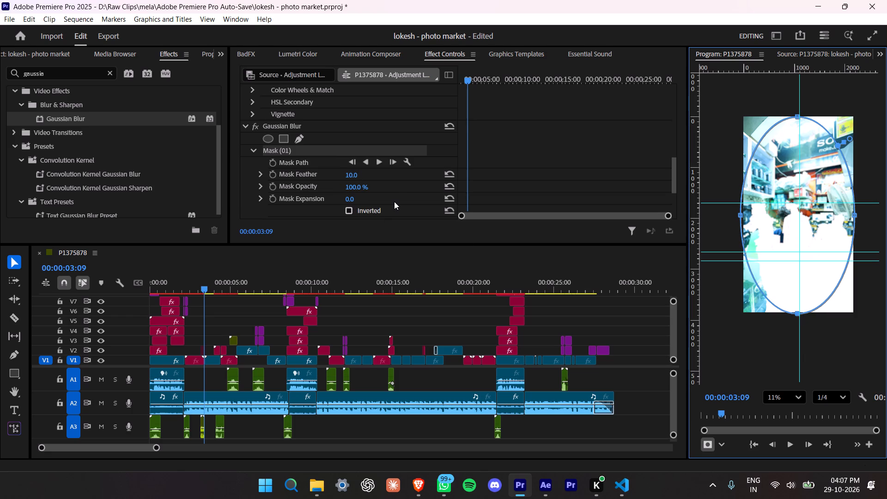
# Invert the Gaussian Blur mask and set its feather to 82.
pyautogui.click(355, 174)
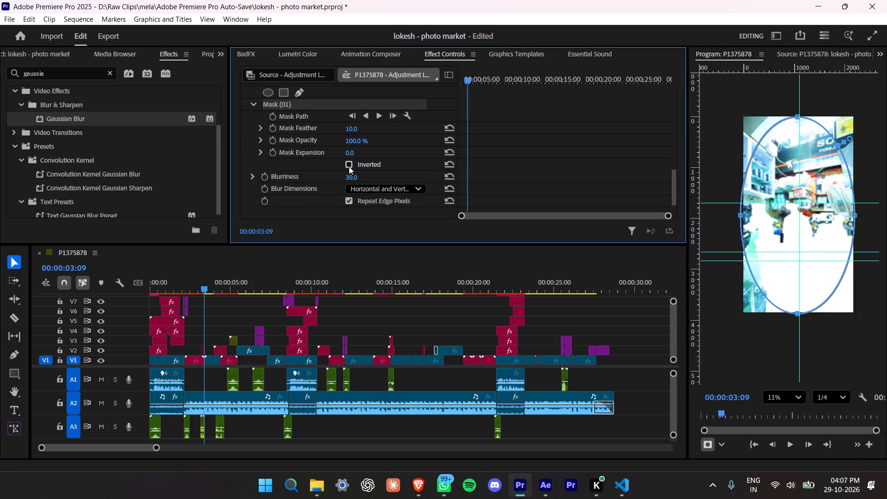
pyautogui.click(349, 166)
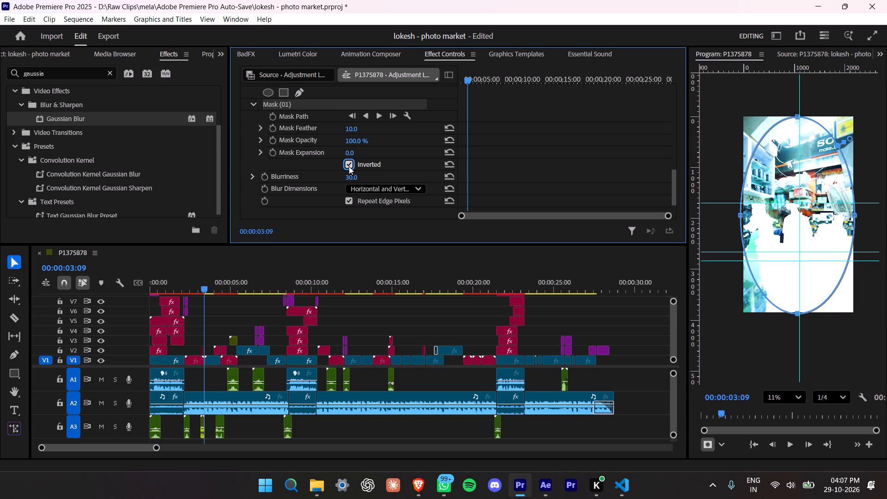
pyautogui.moveTo(353, 132); pyautogui.dragTo(353, 97)
pyautogui.moveTo(353, 97); pyautogui.dragTo(353, 90)
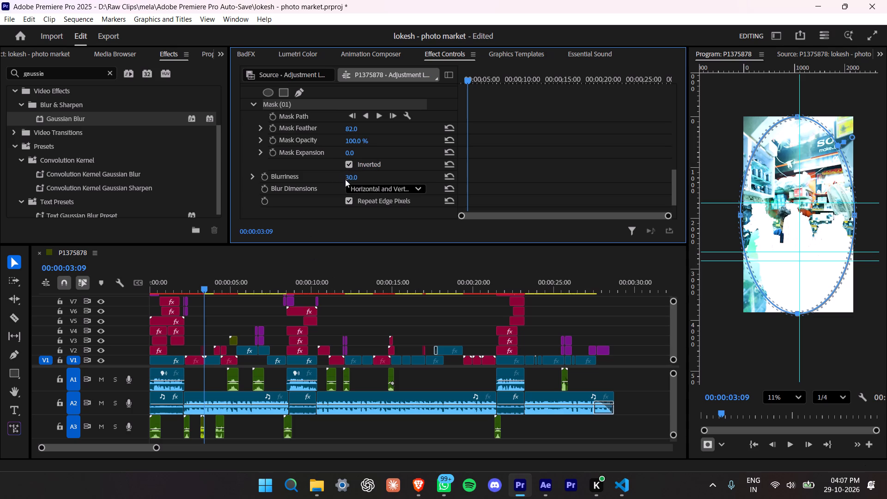
# Set the Gaussian Blur's blurriness to 40 and its mask feather to 96.
pyautogui.click(353, 177)
pyautogui.write('40')
pyautogui.press('Return')
pyautogui.moveTo(352, 128); pyautogui.dragTo(354, 121)
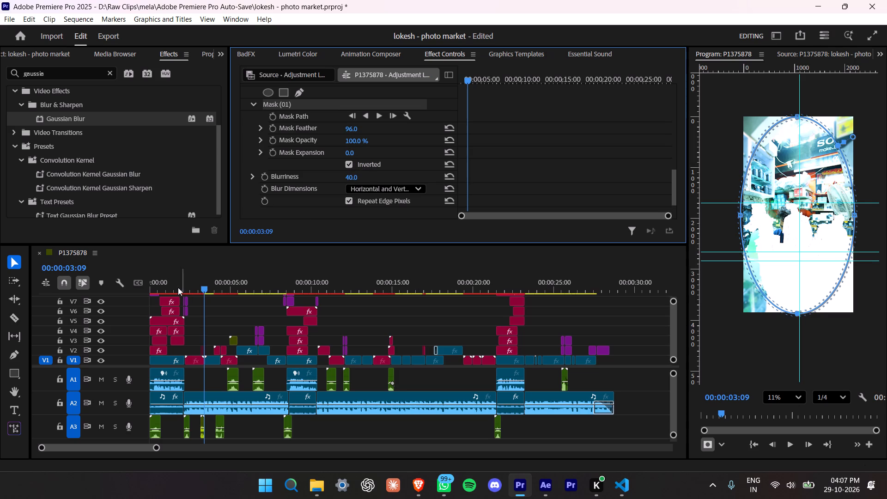
# Copy the masked Gaussian Blur from the Adjustment Layer and paste it onto the first V1 clip, P1375864.MP4, with the playhead at 00:00:01:13.
pyautogui.click(178, 287)
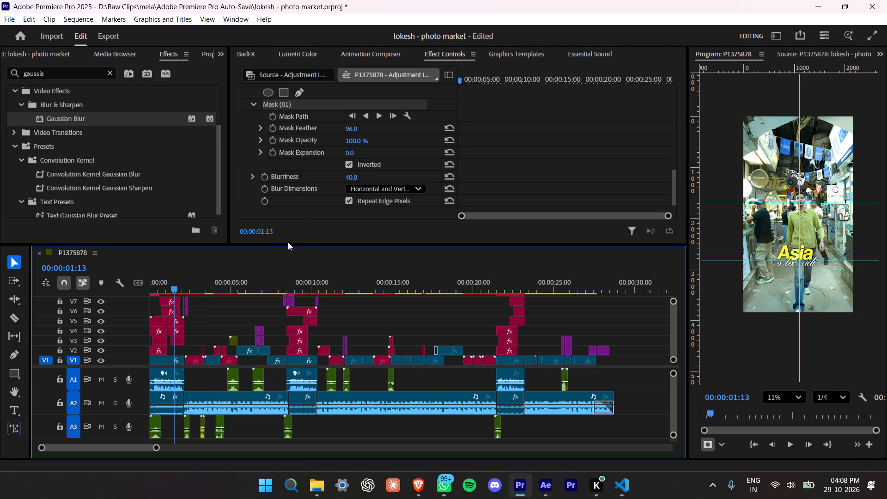
pyautogui.moveTo(286, 243); pyautogui.dragTo(286, 201)
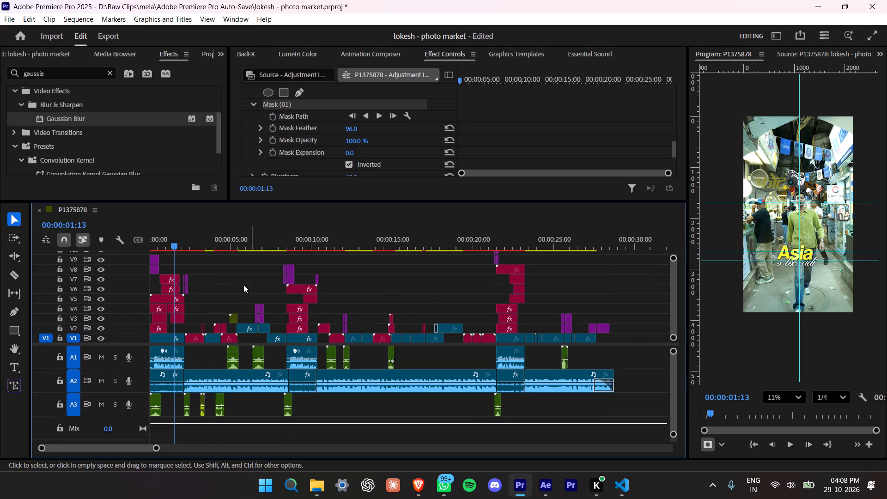
pyautogui.moveTo(269, 201); pyautogui.dragTo(270, 183)
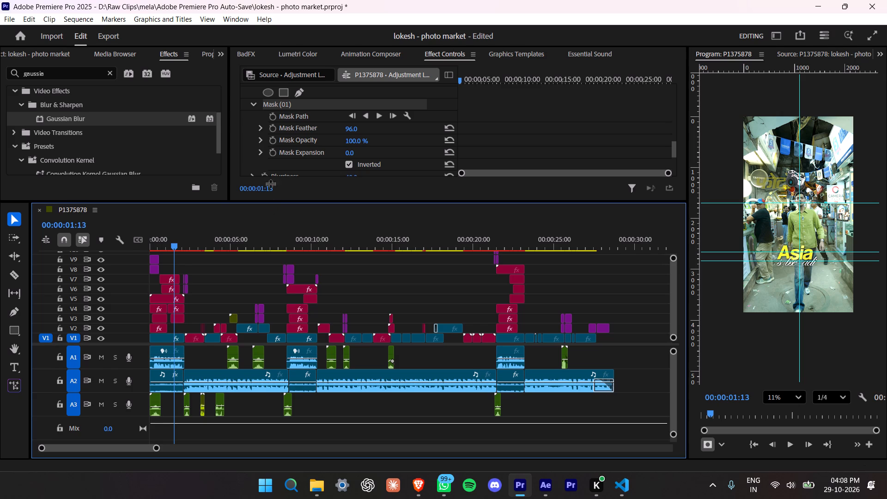
pyautogui.moveTo(270, 183); pyautogui.dragTo(269, 163)
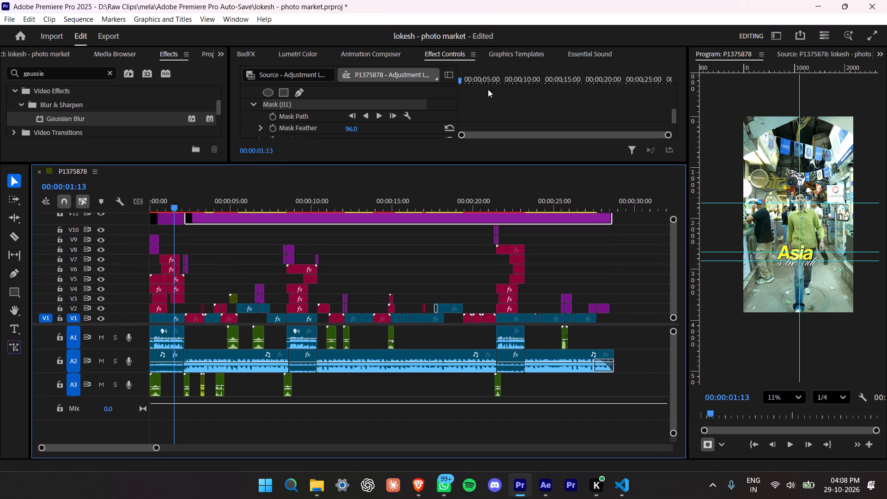
pyautogui.scroll(-2, 488, 89)
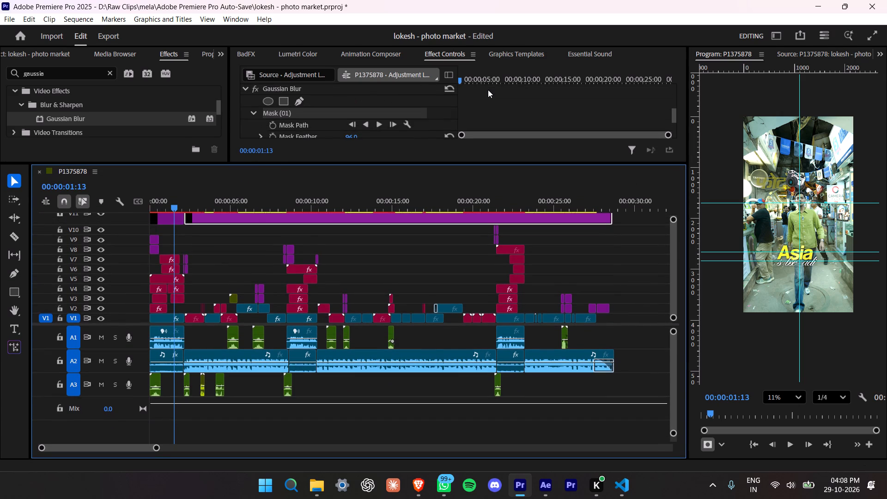
pyautogui.click(373, 87)
pyautogui.hotkey('ctrl', 'c')
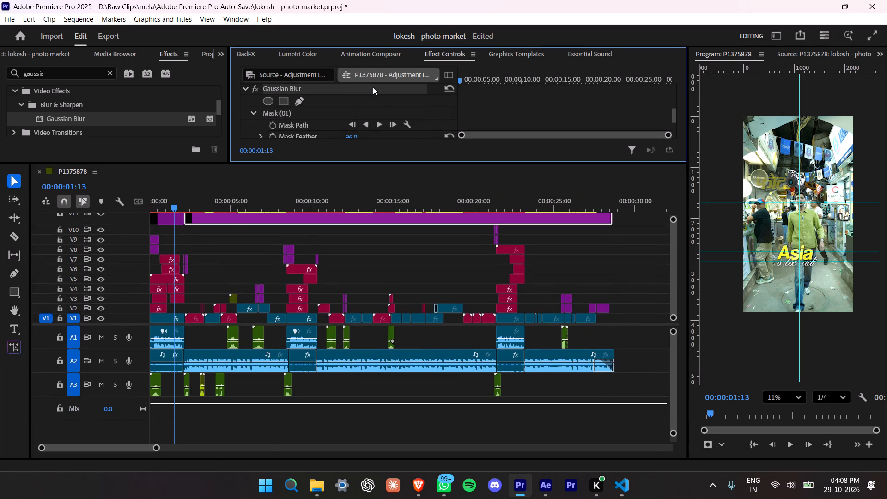
pyautogui.click(169, 317)
pyautogui.rightClick(169, 317)
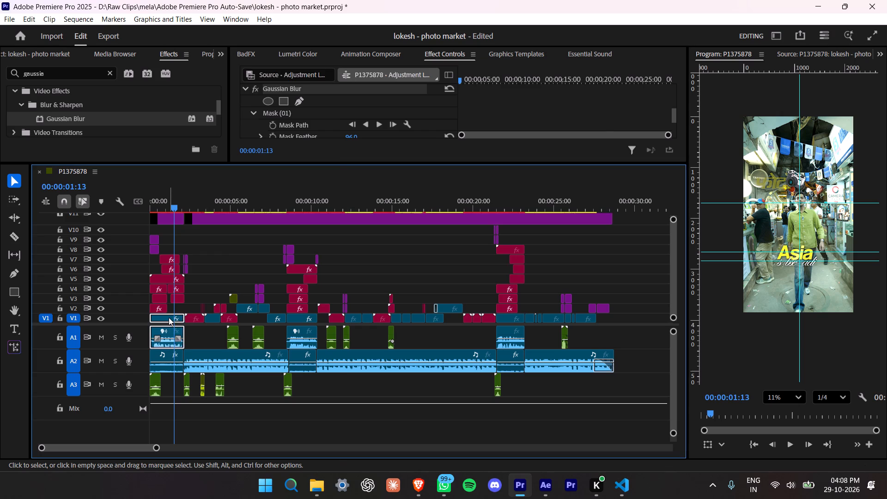
pyautogui.rightClick(539, 103)
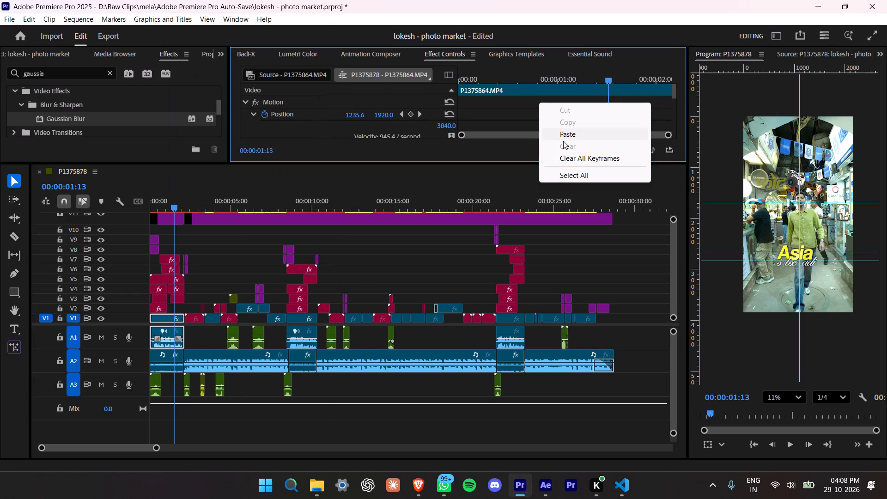
pyautogui.click(563, 137)
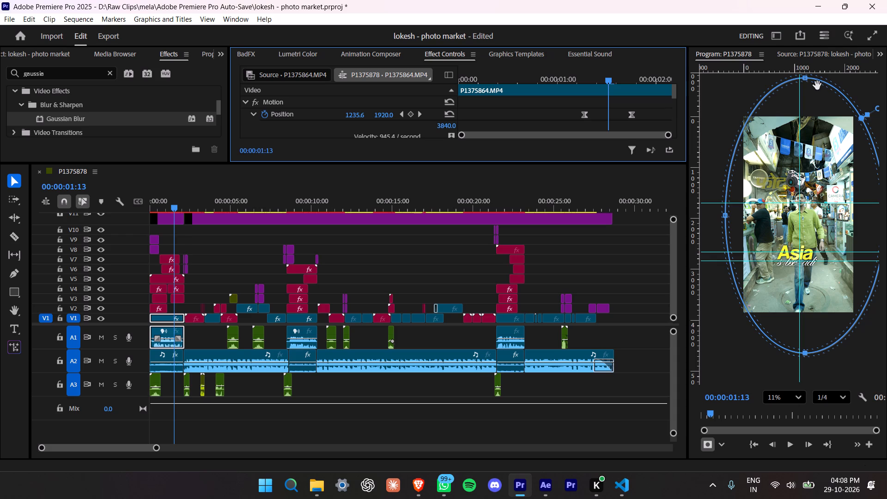
# Shrink the pasted blur's elliptical mask on all four sides so it roughly fits the video frame.
pyautogui.moveTo(806, 81); pyautogui.dragTo(804, 127)
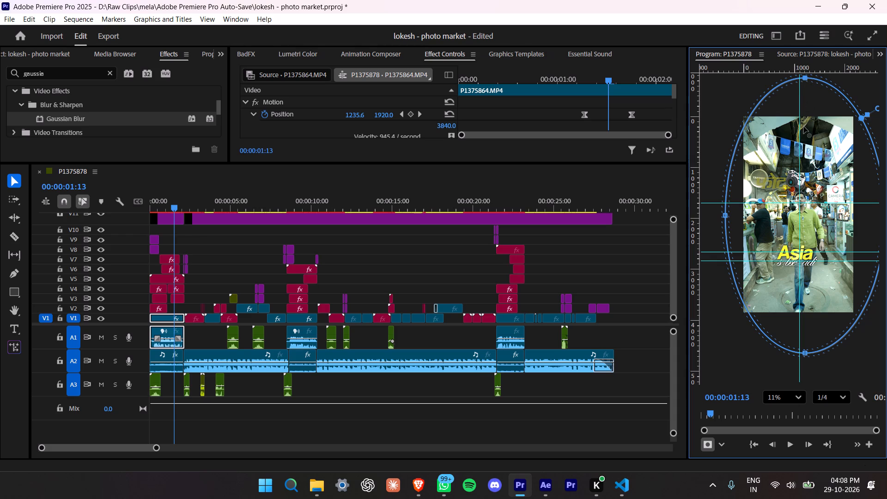
pyautogui.moveTo(804, 127); pyautogui.dragTo(798, 125)
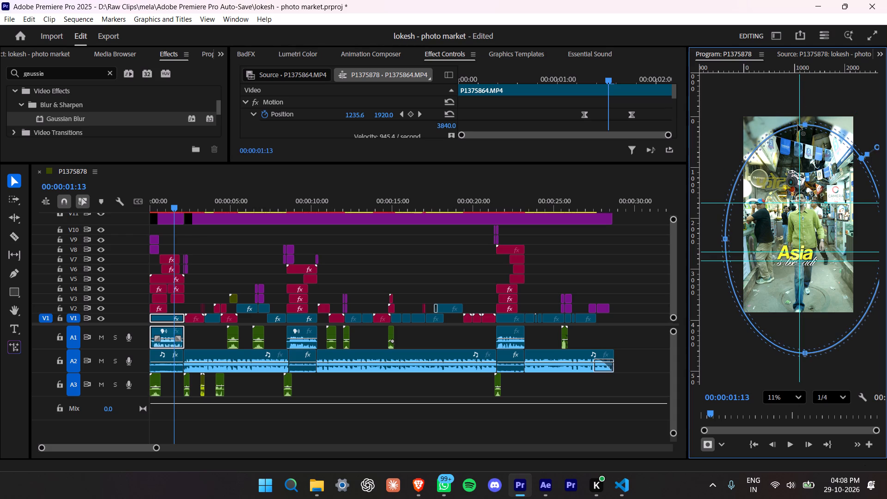
pyautogui.moveTo(725, 239); pyautogui.dragTo(729, 239)
pyautogui.moveTo(729, 239); pyautogui.dragTo(731, 238)
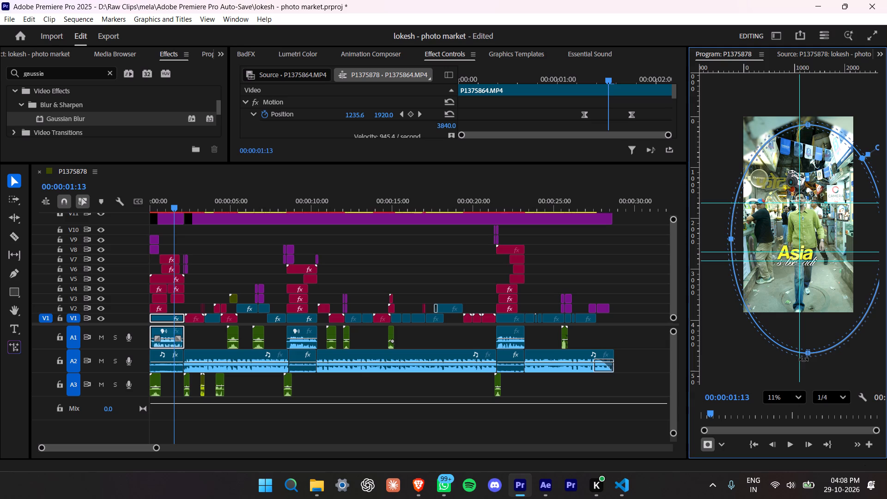
pyautogui.moveTo(808, 353); pyautogui.dragTo(804, 323)
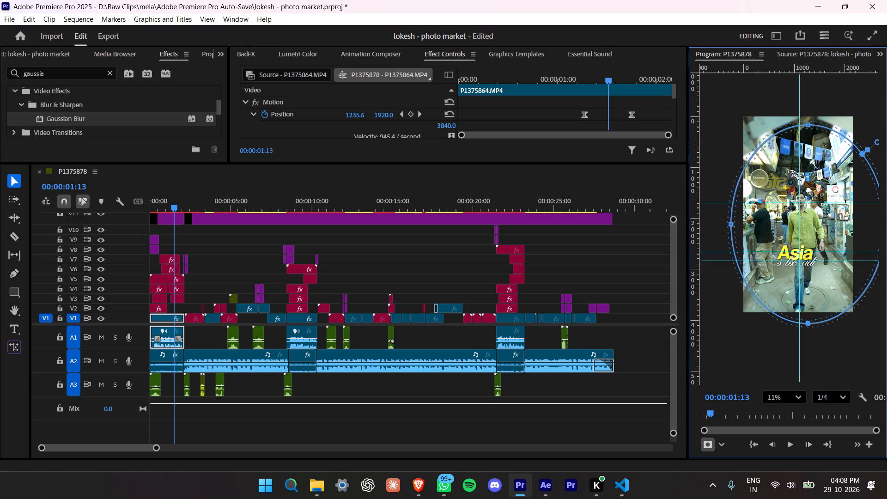
pyautogui.scroll(-1, 715, 229)
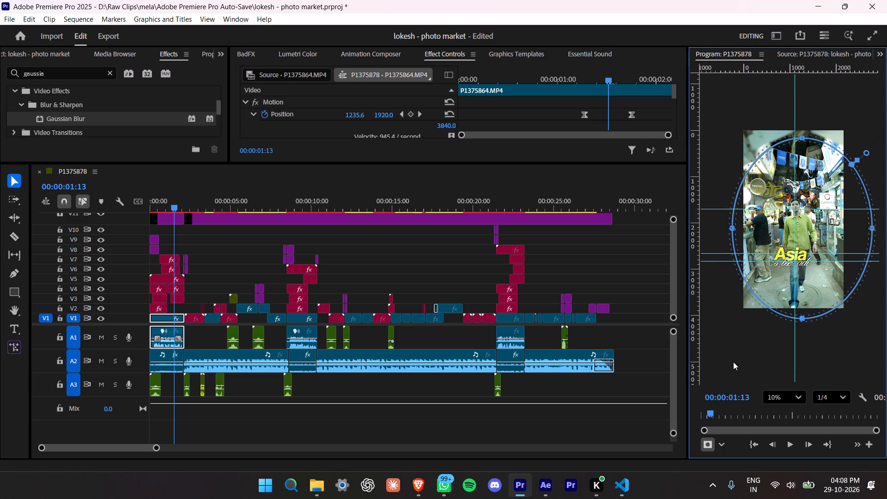
pyautogui.moveTo(873, 228); pyautogui.dragTo(844, 225)
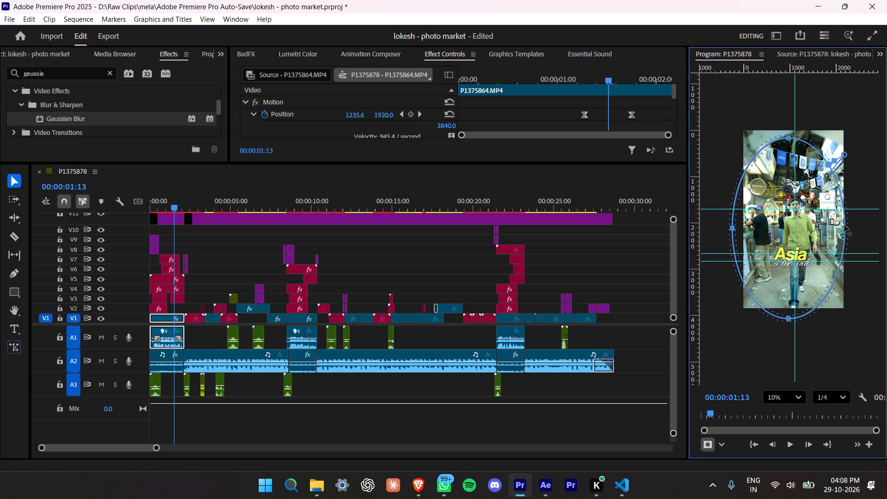
pyautogui.moveTo(844, 225); pyautogui.dragTo(845, 224)
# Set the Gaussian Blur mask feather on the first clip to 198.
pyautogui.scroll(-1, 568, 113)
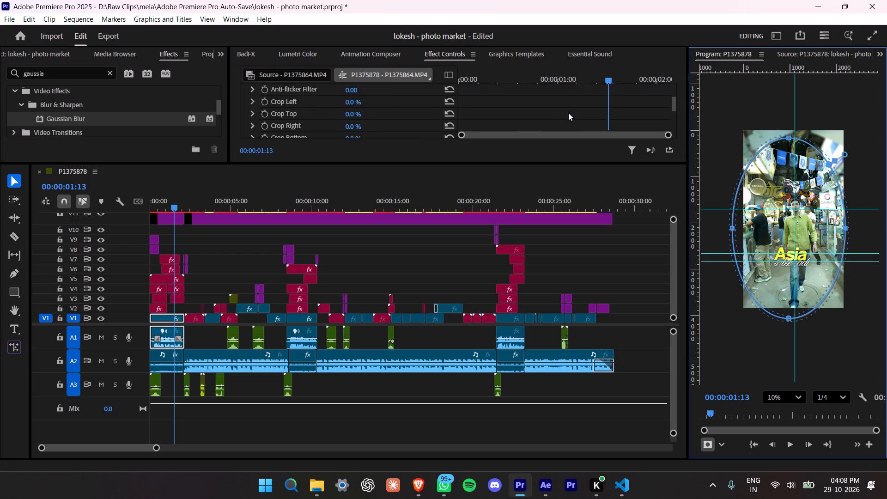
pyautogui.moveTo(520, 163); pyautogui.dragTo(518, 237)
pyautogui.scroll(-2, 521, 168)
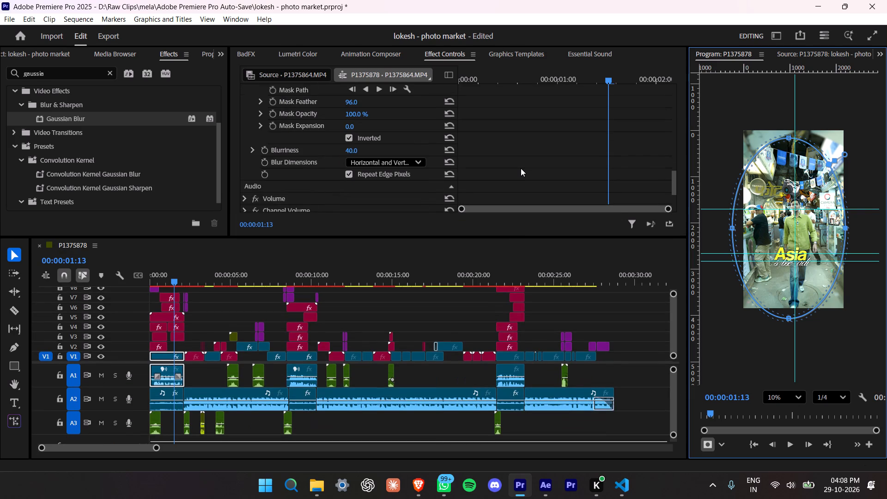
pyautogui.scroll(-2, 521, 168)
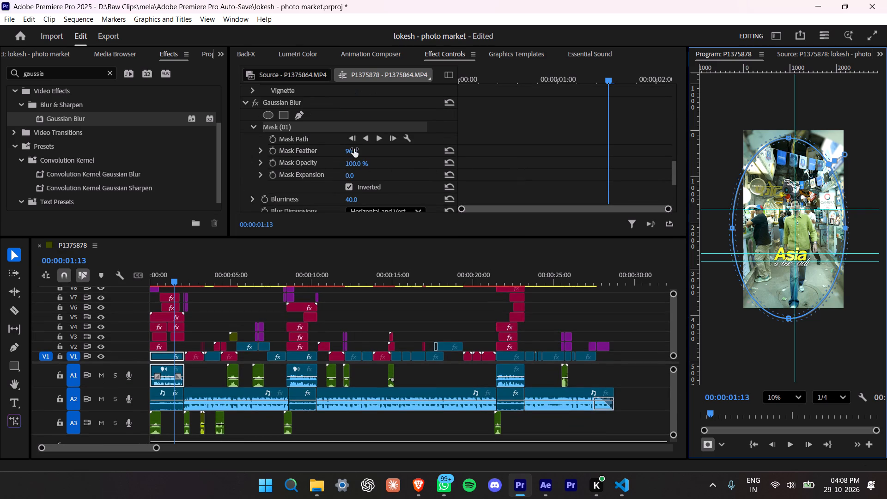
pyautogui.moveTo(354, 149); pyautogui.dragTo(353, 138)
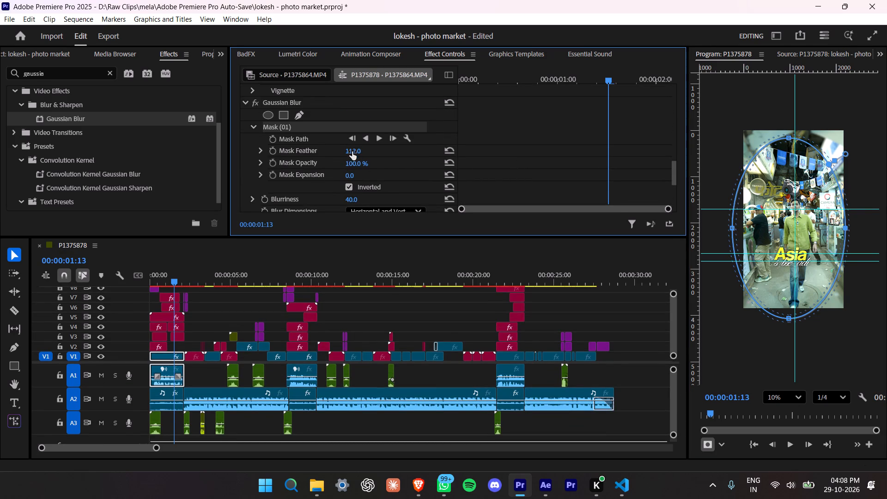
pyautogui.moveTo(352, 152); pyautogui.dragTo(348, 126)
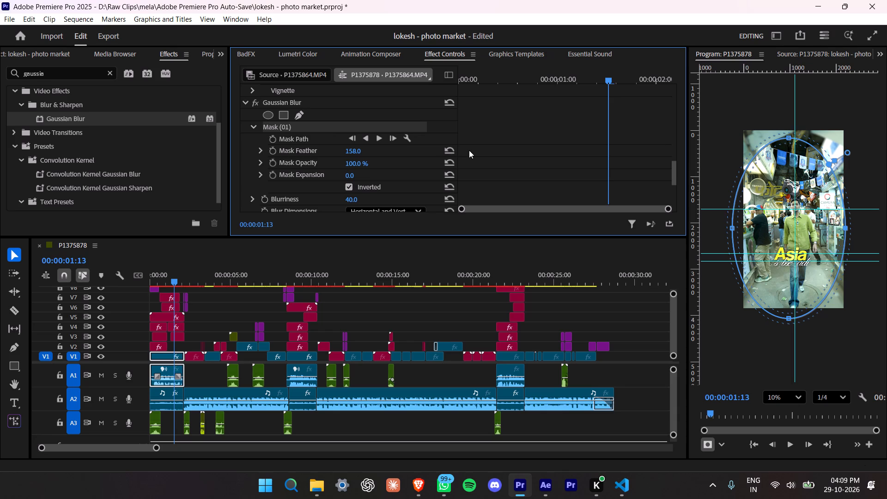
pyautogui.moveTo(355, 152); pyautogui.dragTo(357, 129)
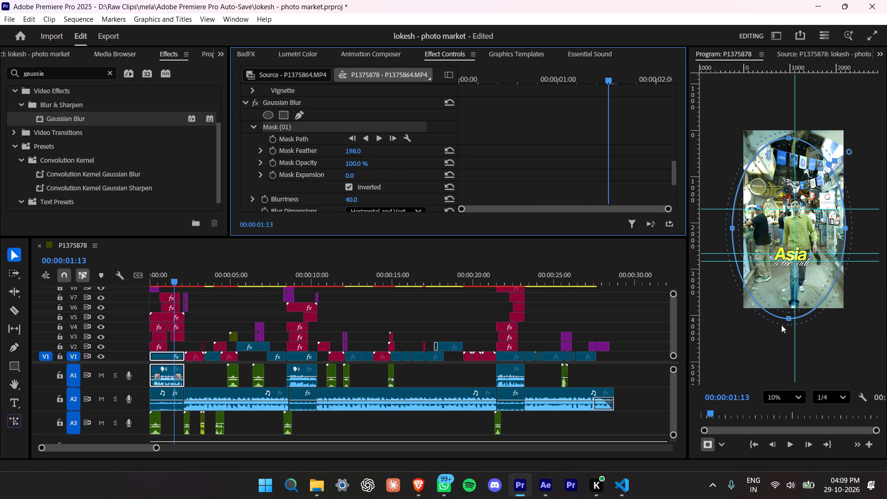
# Raise the bottom of the blur's elliptical mask to the frame's lower edge and centre the ellipse horizontally over the frame.
pyautogui.moveTo(791, 318); pyautogui.dragTo(793, 306)
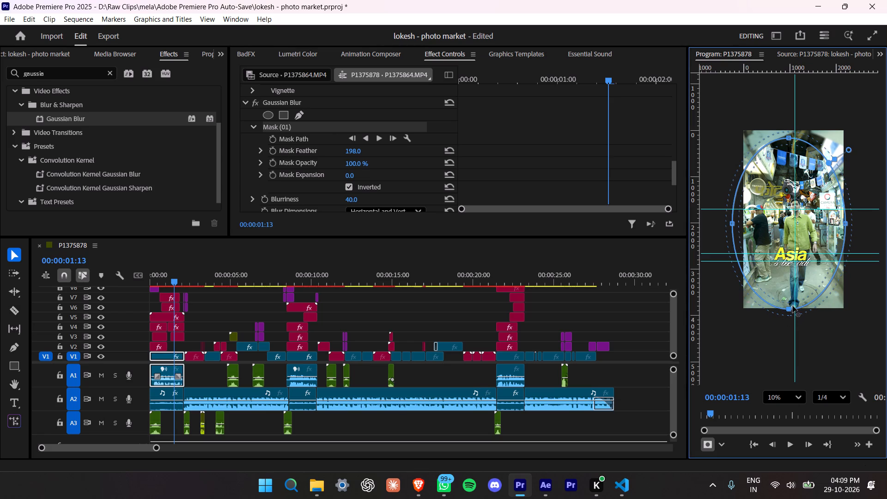
pyautogui.moveTo(793, 306); pyautogui.dragTo(793, 307)
pyautogui.moveTo(784, 231); pyautogui.dragTo(791, 231)
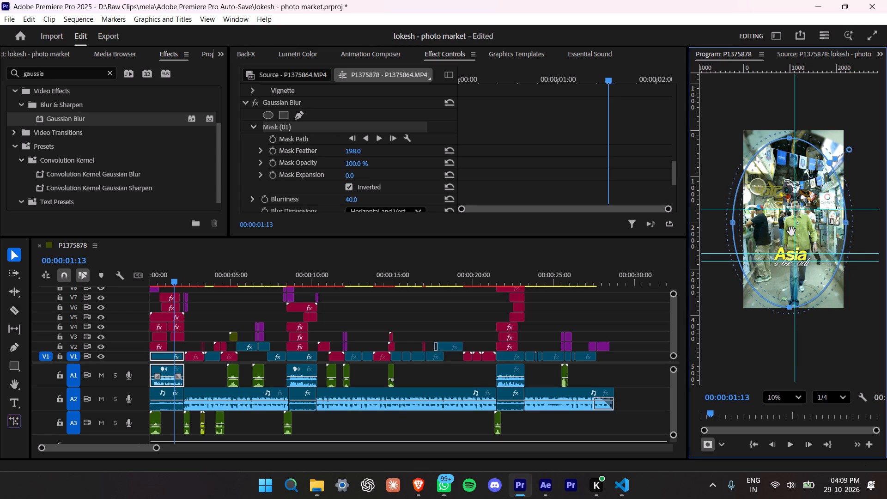
pyautogui.moveTo(791, 231); pyautogui.dragTo(794, 232)
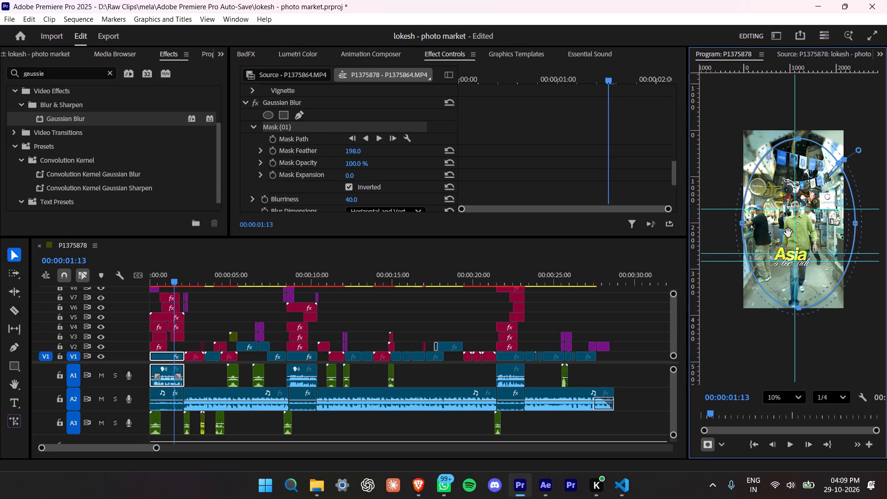
pyautogui.click(788, 233)
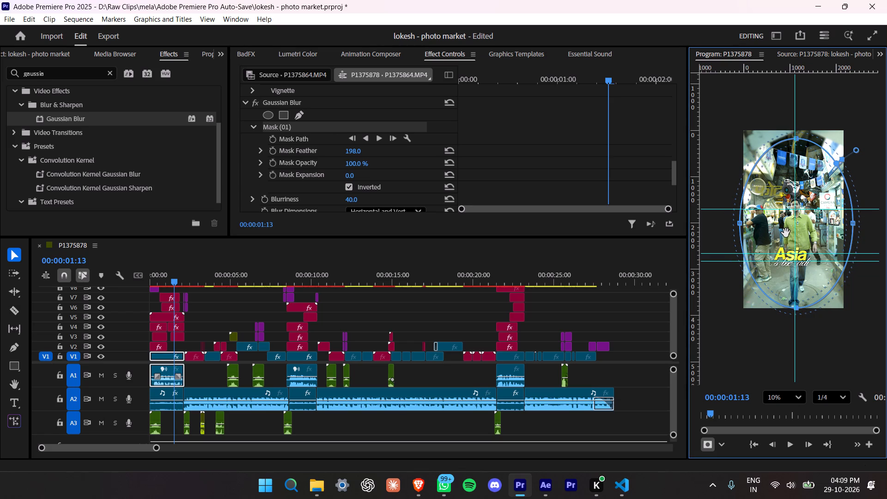
pyautogui.click(786, 233)
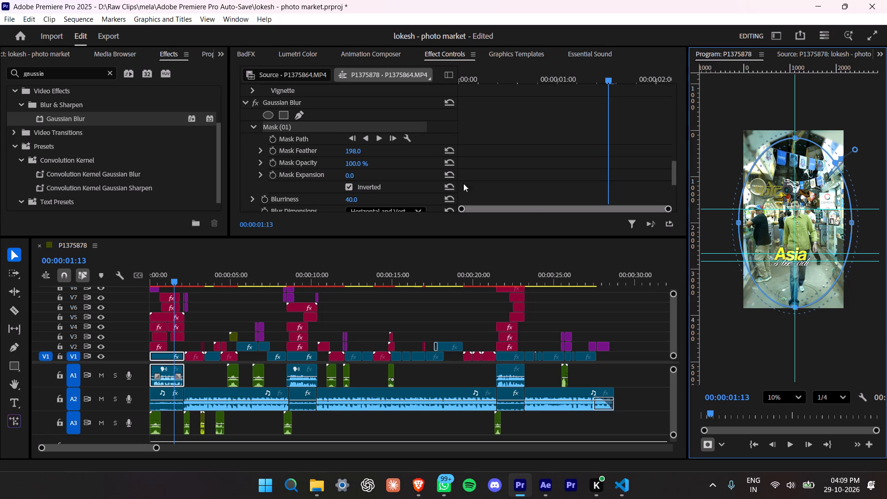
# Set the first clip's Gaussian Blur mask feather to 352.
pyautogui.moveTo(351, 149); pyautogui.dragTo(341, 60)
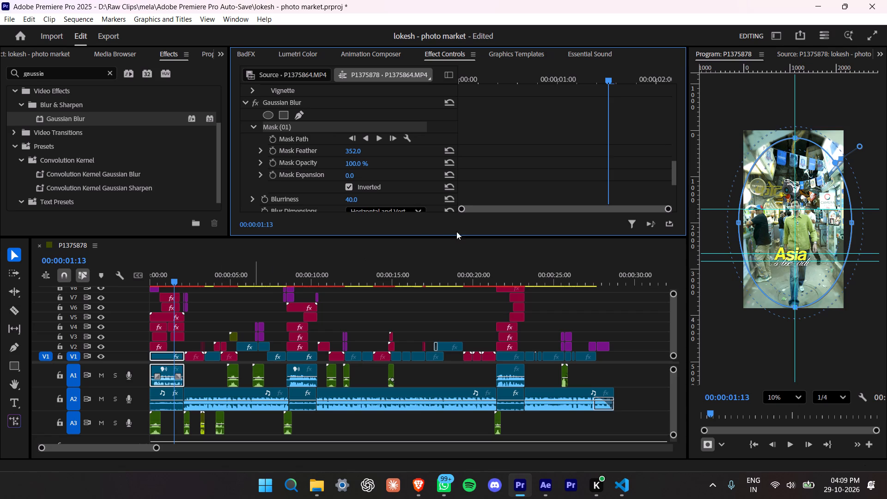
# Delete the masked Gaussian Blur effect from the opening clip on V1.
pyautogui.moveTo(422, 237); pyautogui.dragTo(417, 195)
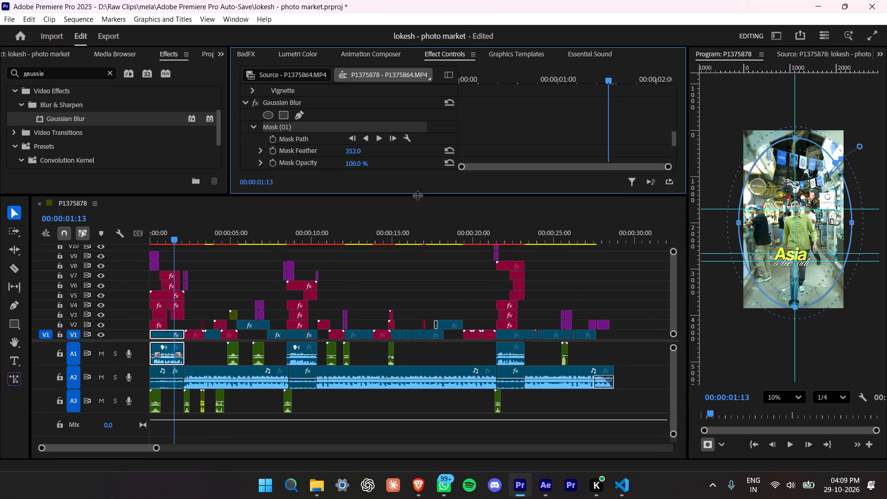
pyautogui.moveTo(414, 195); pyautogui.dragTo(411, 158)
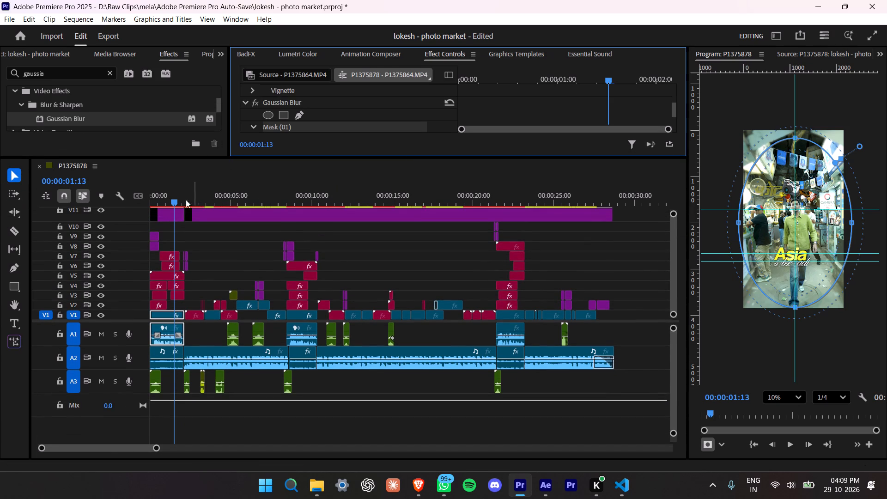
pyautogui.moveTo(177, 201); pyautogui.dragTo(125, 211)
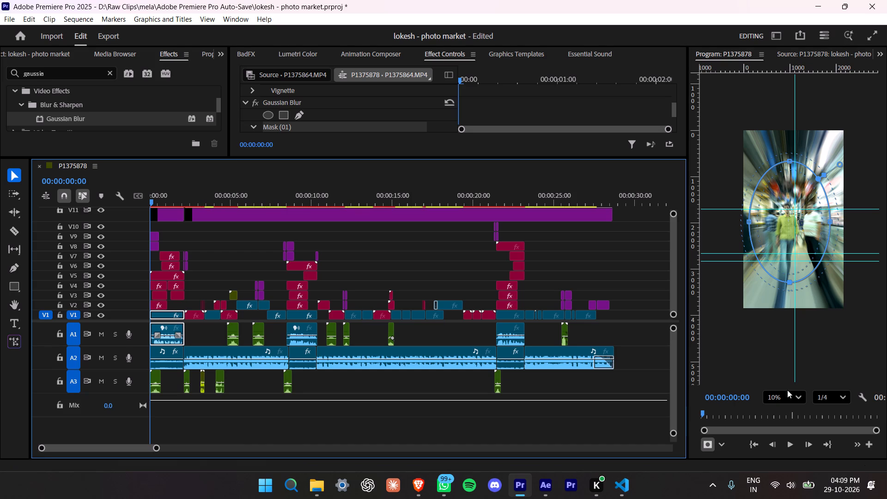
pyautogui.click(781, 400)
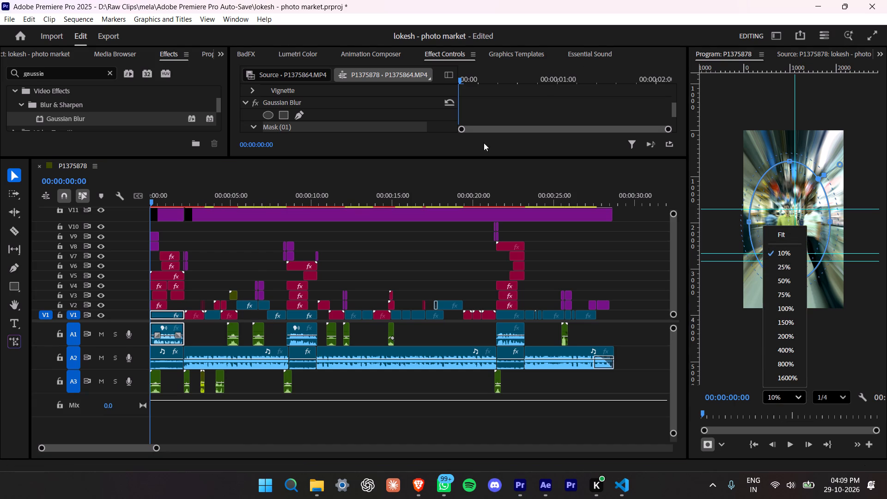
pyautogui.moveTo(476, 158); pyautogui.dragTo(458, 240)
pyautogui.scroll(-2, 554, 135)
pyautogui.scroll(3, 554, 135)
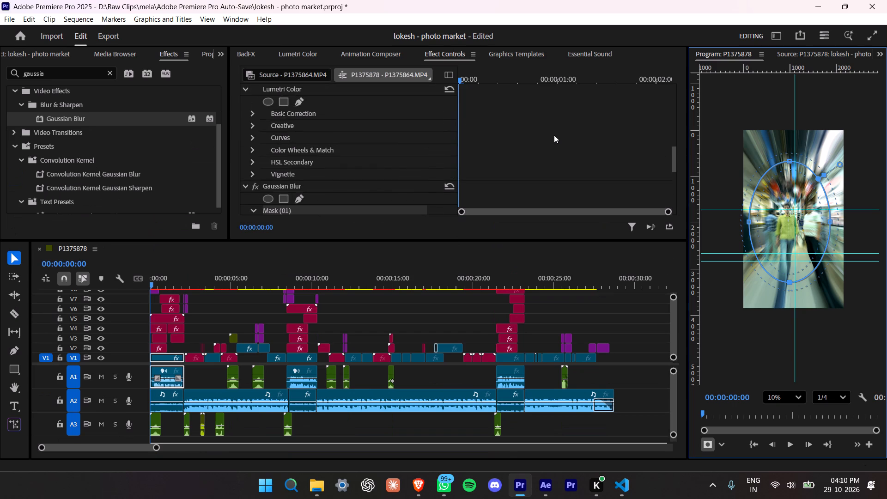
pyautogui.scroll(-2, 554, 135)
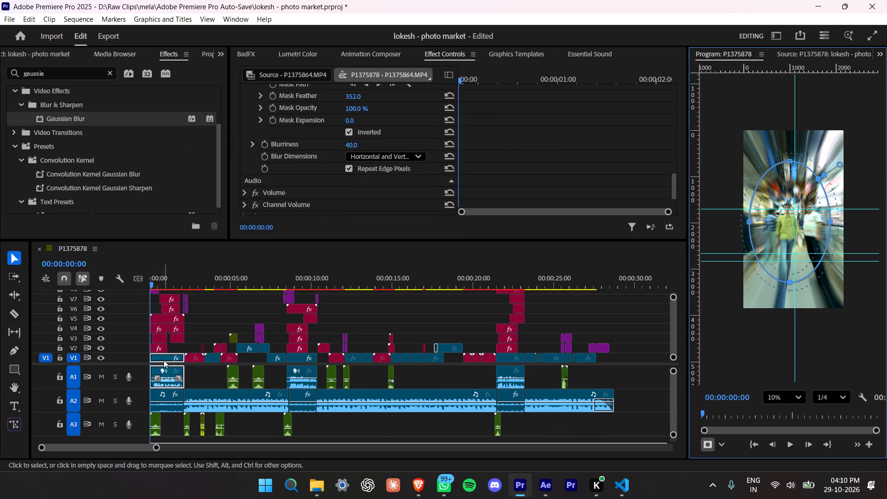
pyautogui.scroll(-1, 496, 184)
pyautogui.scroll(1, 496, 184)
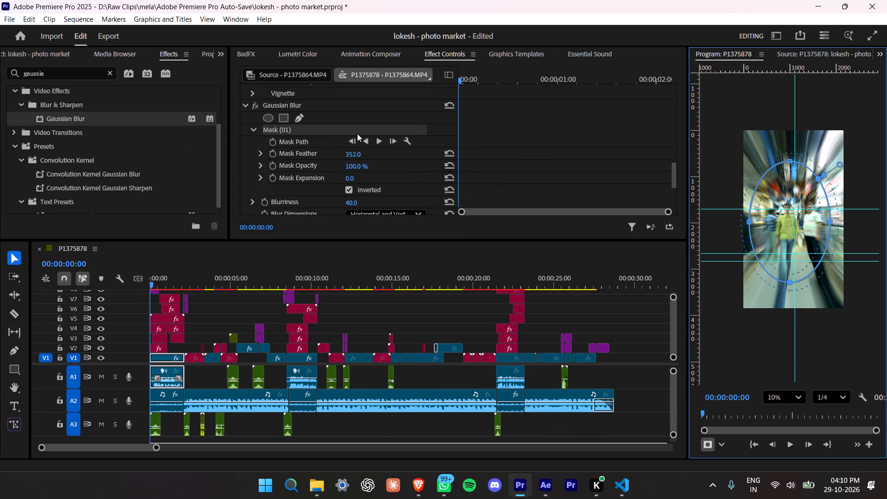
pyautogui.click(345, 110)
pyautogui.click(346, 103)
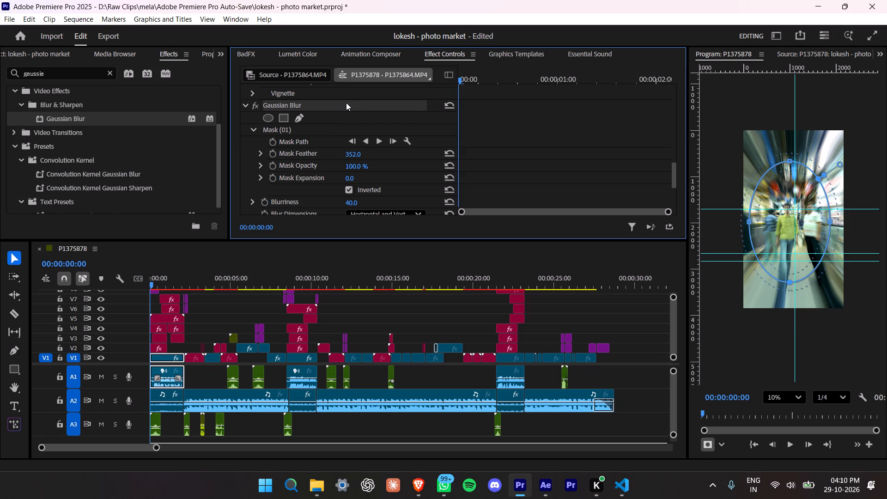
pyautogui.press('BackSpace')
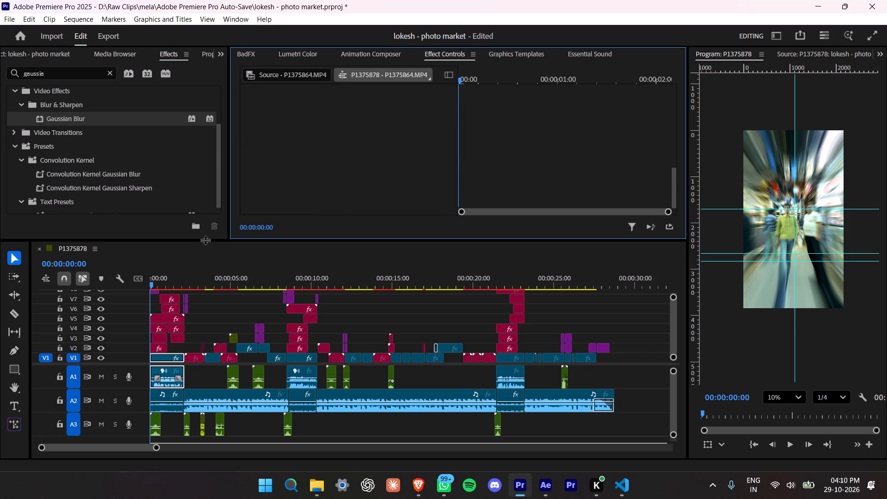
# Paste the masked Gaussian Blur onto the short V11 adjustment layer above the opening clip.
pyautogui.moveTo(205, 240); pyautogui.dragTo(203, 167)
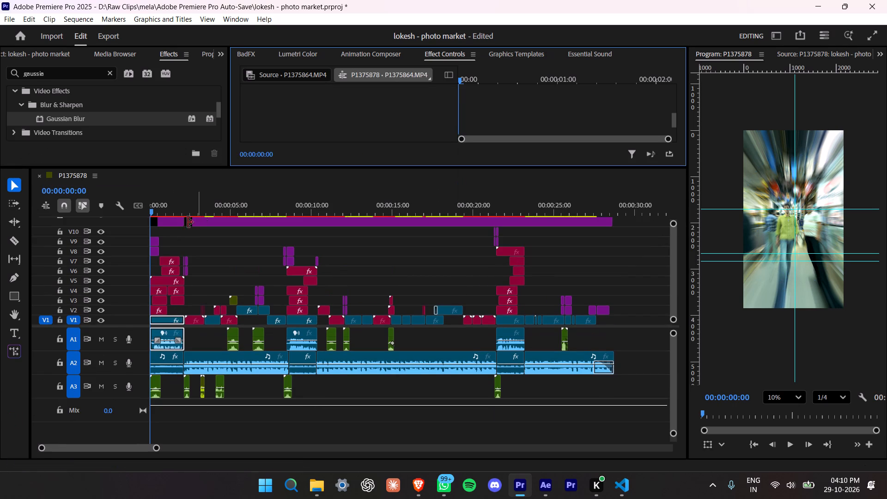
pyautogui.click(173, 225)
pyautogui.click(175, 208)
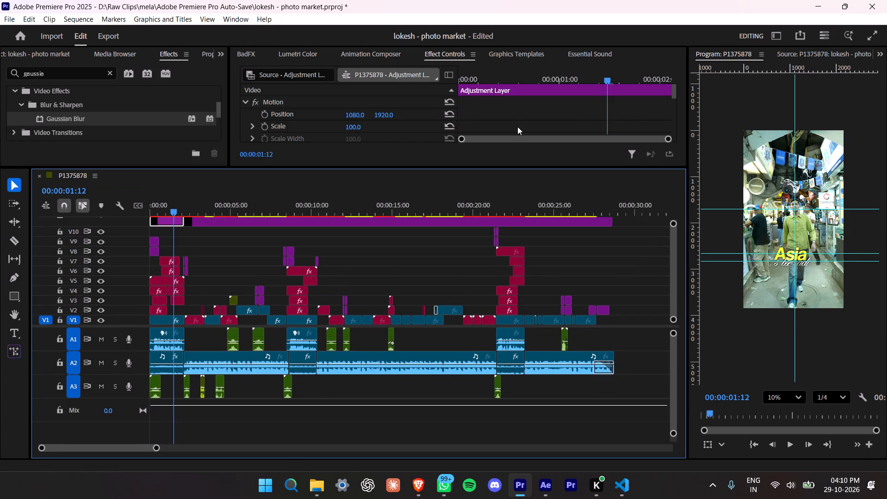
pyautogui.rightClick(517, 127)
pyautogui.click(553, 163)
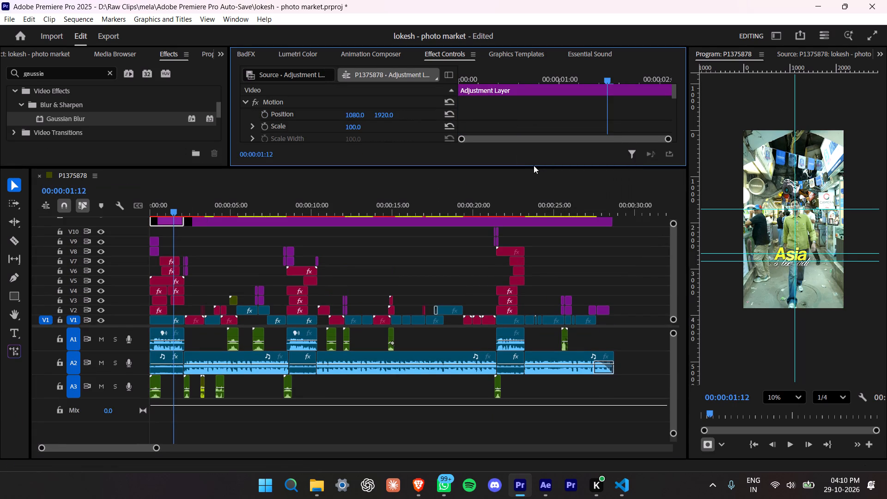
# Set the Gaussian Blur mask feather on the short adjustment layer to 273.
pyautogui.moveTo(534, 167); pyautogui.dragTo(531, 219)
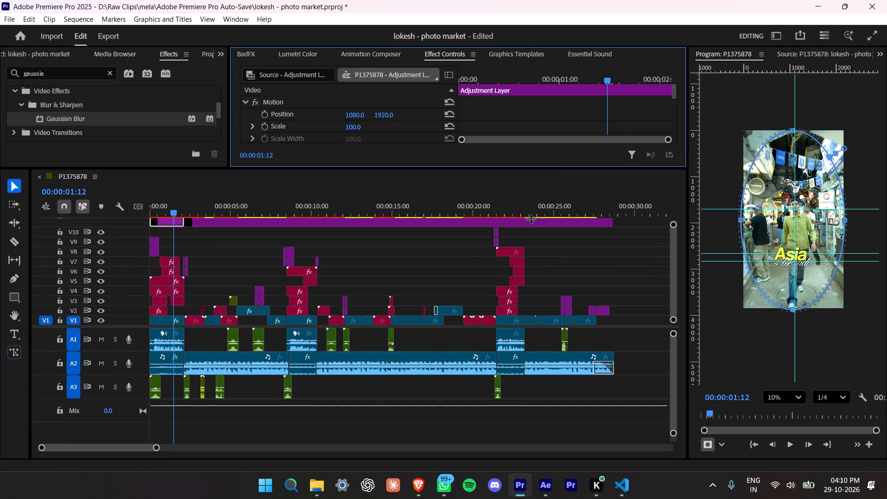
pyautogui.moveTo(531, 219); pyautogui.dragTo(484, 345)
pyautogui.scroll(-1, 527, 187)
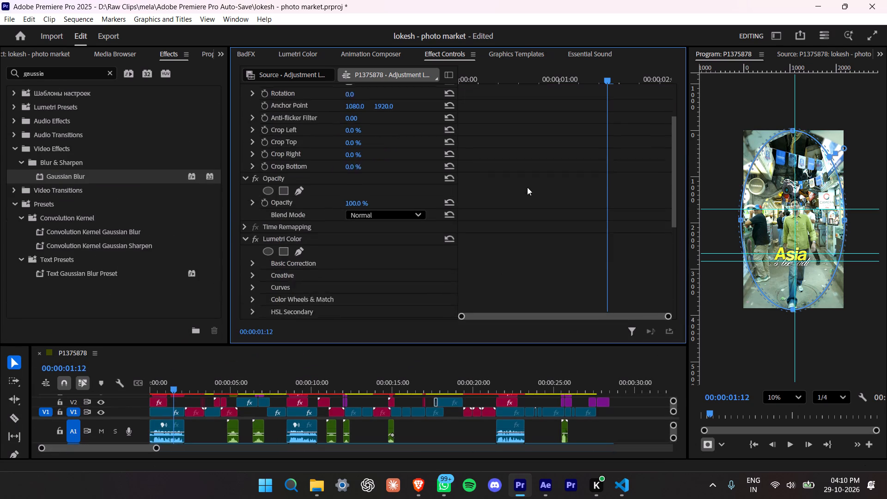
pyautogui.scroll(-5, 527, 187)
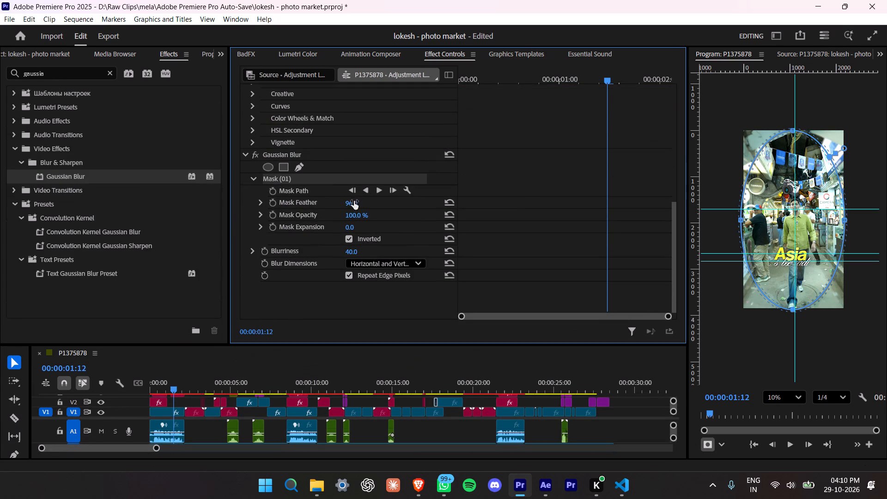
pyautogui.moveTo(354, 202); pyautogui.dragTo(355, 159)
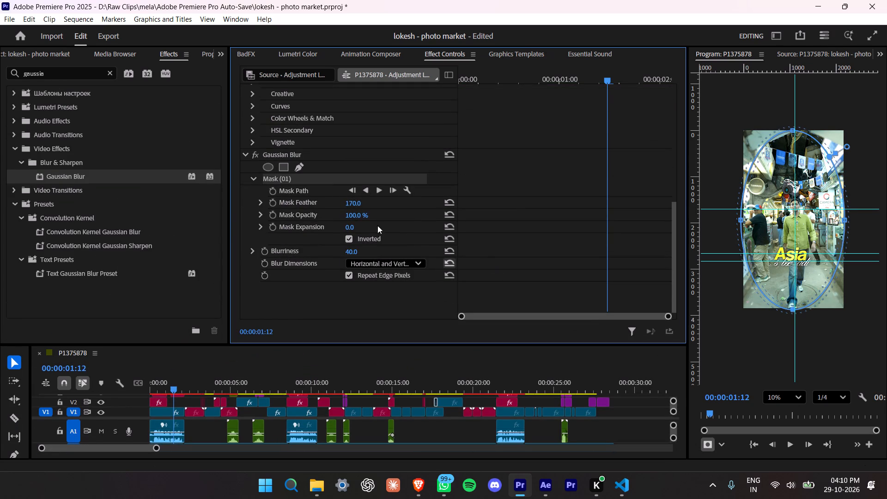
pyautogui.moveTo(351, 201); pyautogui.dragTo(370, 142)
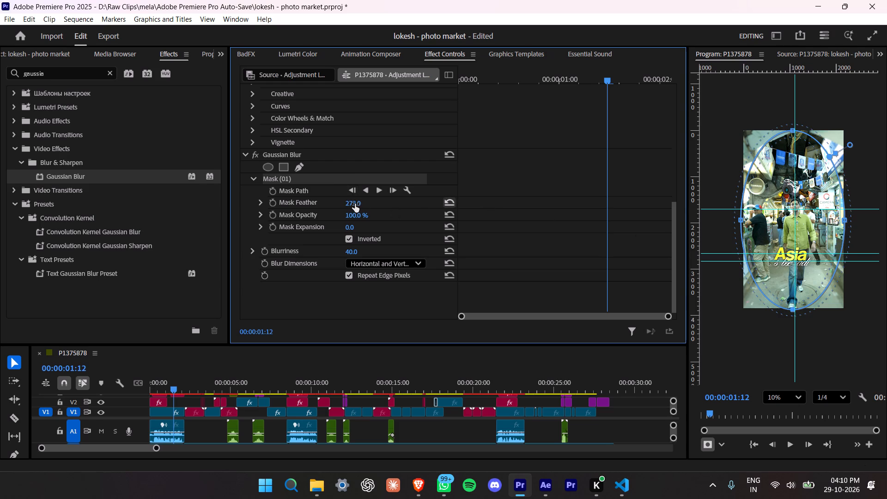
# Pull the blur's elliptical mask slightly inward on all four sides so it sits just inside the video frame.
pyautogui.moveTo(792, 310); pyautogui.dragTo(792, 304)
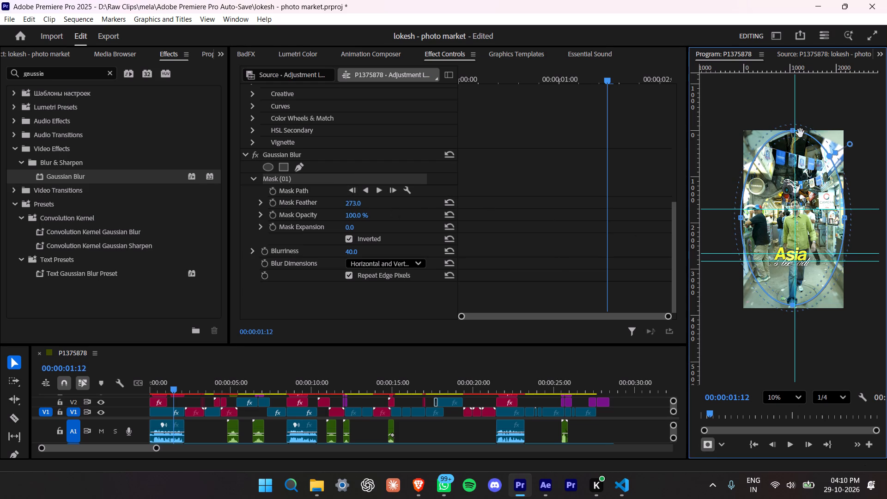
pyautogui.click(792, 131)
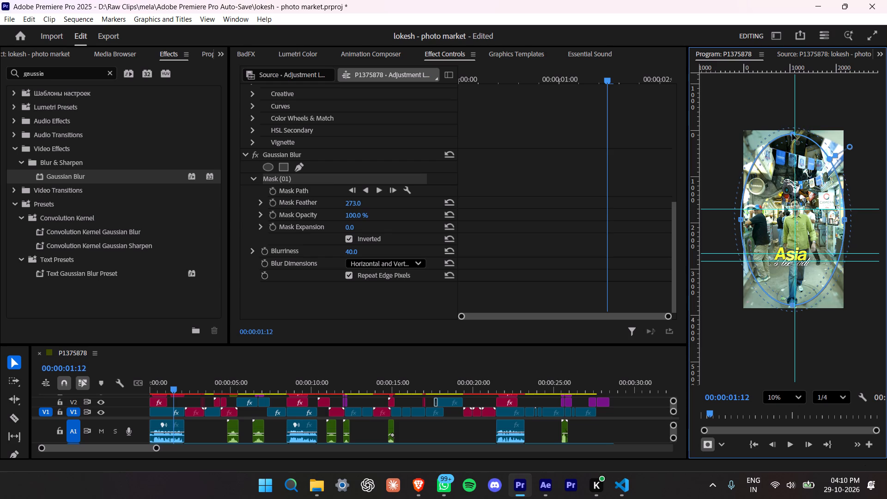
pyautogui.click(845, 221)
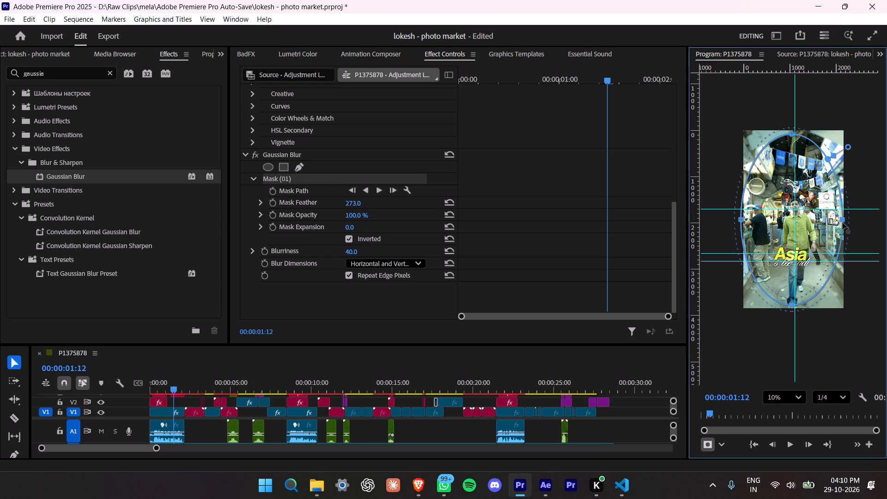
pyautogui.click(741, 220)
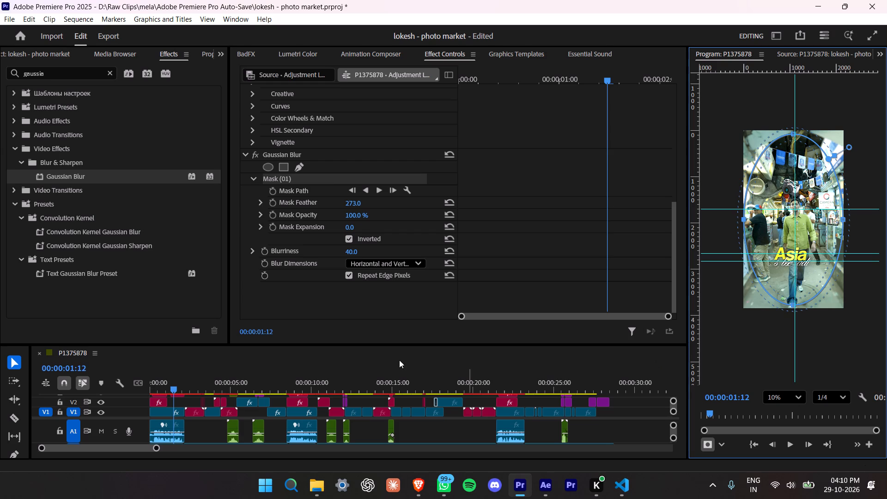
# Set the Gaussian Blur mask feather on the long V11 adjustment layer covering the rest of the video to 359.
pyautogui.moveTo(215, 344); pyautogui.dragTo(231, 213)
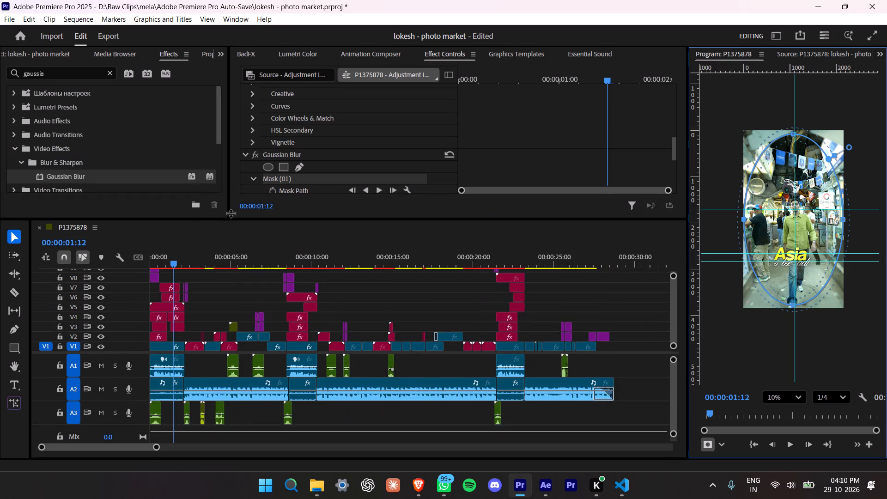
pyautogui.moveTo(231, 213); pyautogui.dragTo(223, 183)
pyautogui.moveTo(172, 222); pyautogui.dragTo(171, 232)
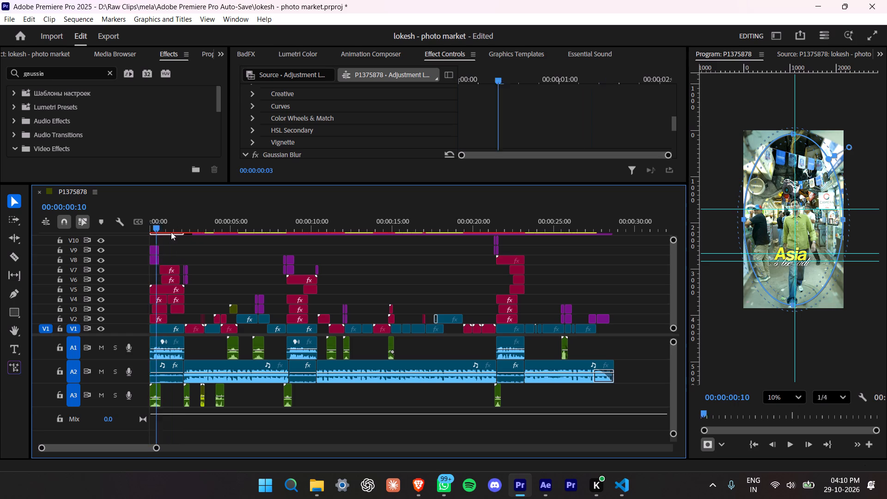
pyautogui.moveTo(171, 232); pyautogui.dragTo(198, 228)
pyautogui.click(208, 234)
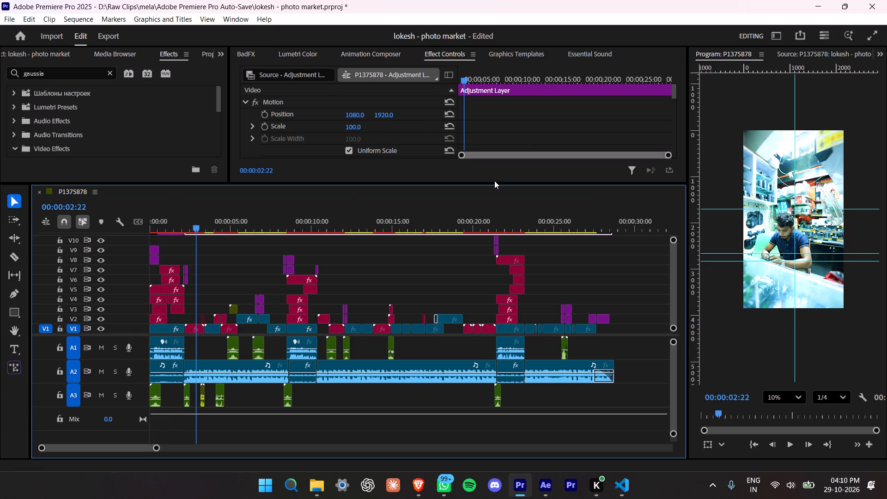
pyautogui.moveTo(490, 184); pyautogui.dragTo(474, 291)
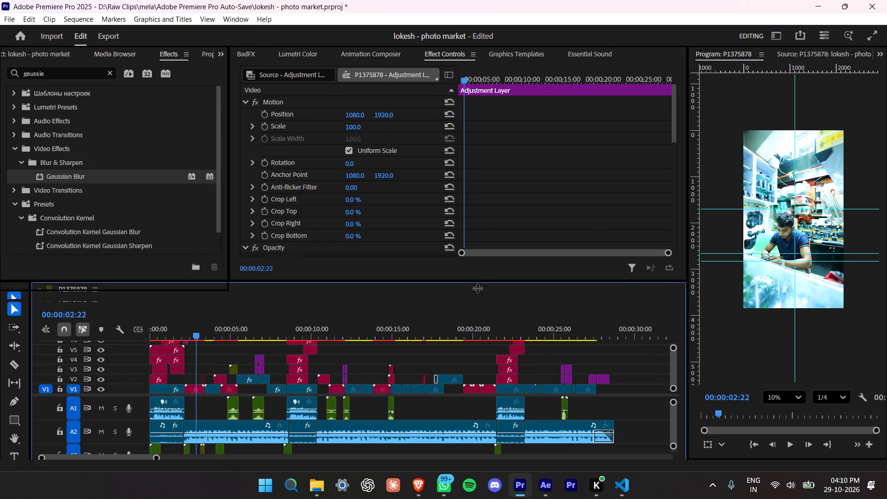
pyautogui.scroll(-4, 558, 179)
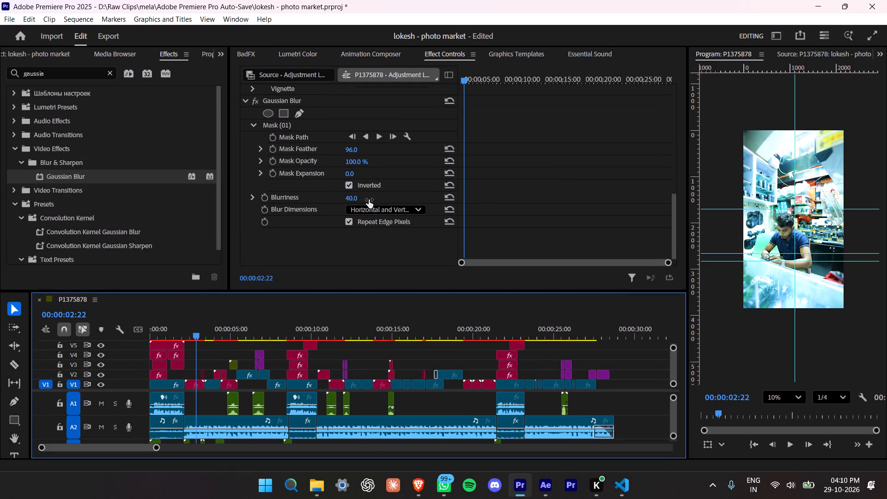
pyautogui.click(233, 333)
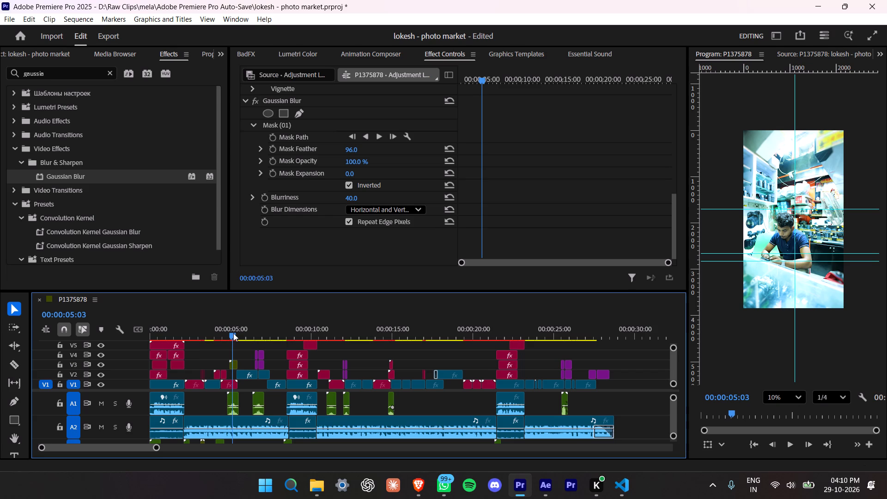
pyautogui.click(303, 130)
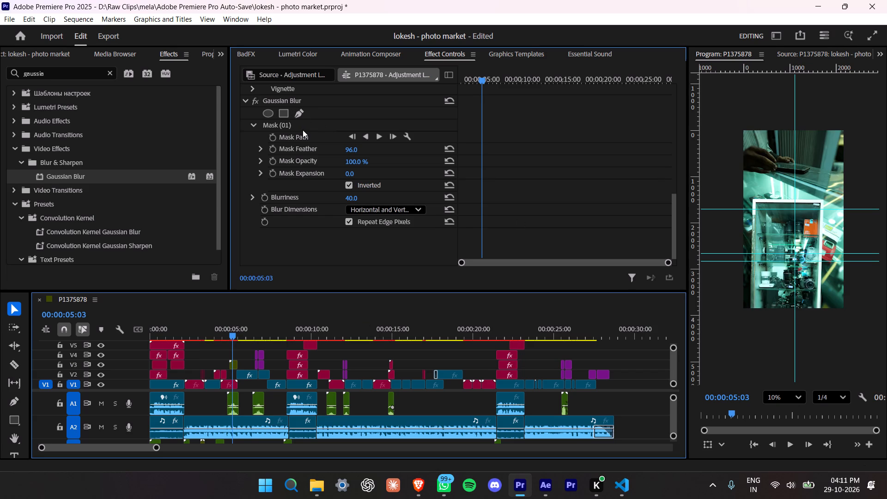
pyautogui.click(308, 125)
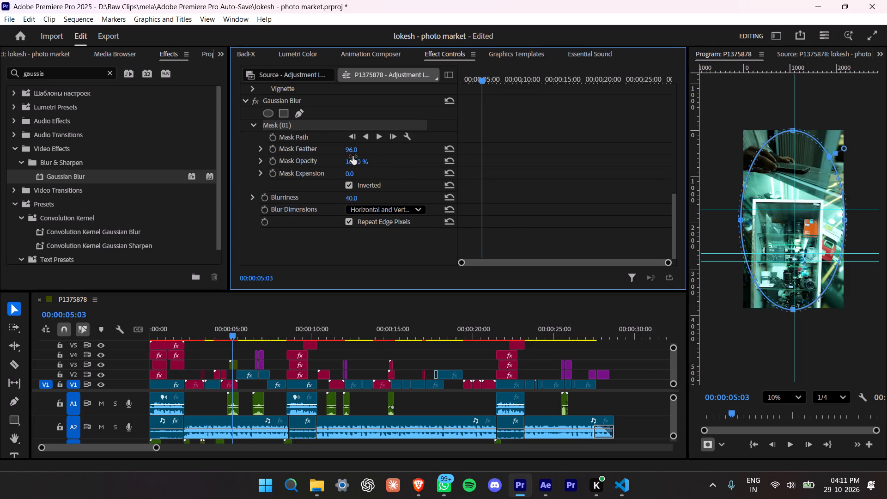
pyautogui.moveTo(350, 152); pyautogui.dragTo(352, 0)
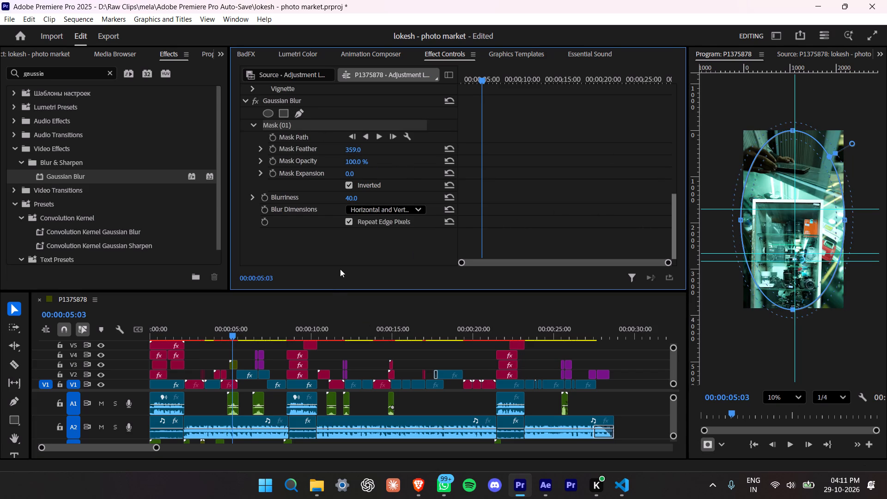
# Play the sequence from the start to review the softened edge blur over the opening clip.
pyautogui.moveTo(325, 290); pyautogui.dragTo(322, 150)
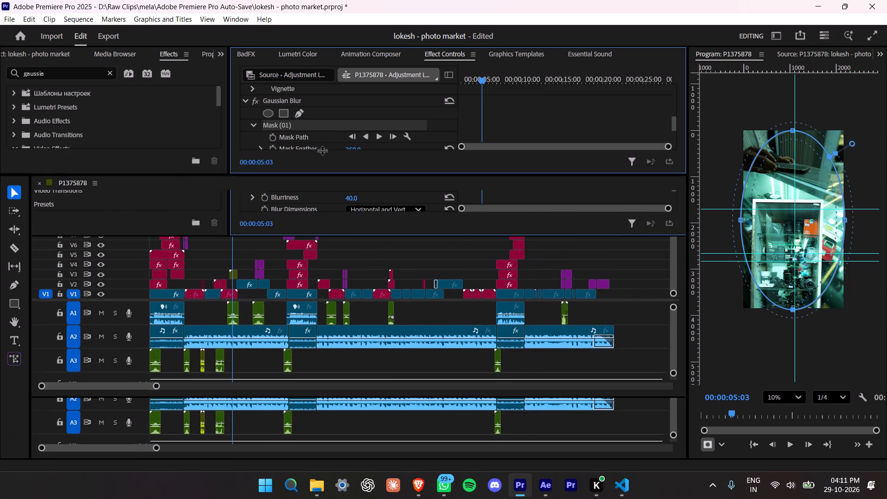
pyautogui.moveTo(230, 191); pyautogui.dragTo(97, 215)
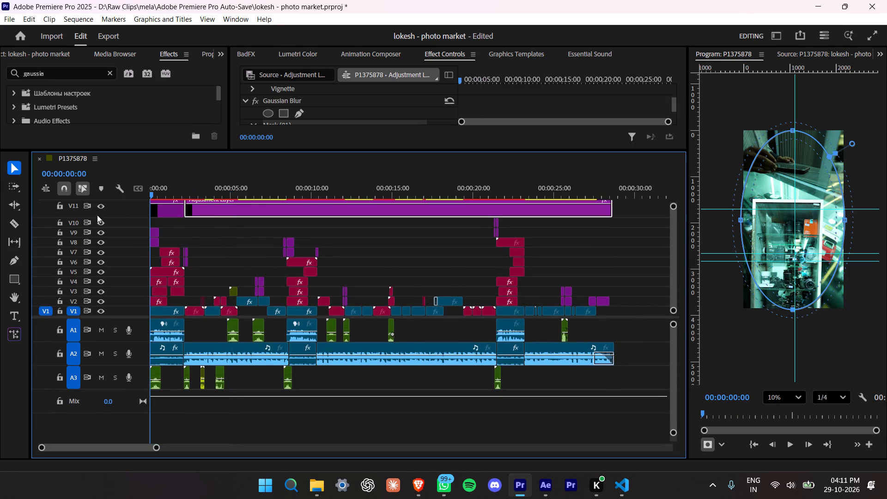
pyautogui.moveTo(97, 215); pyautogui.dragTo(84, 219)
pyautogui.press('space')
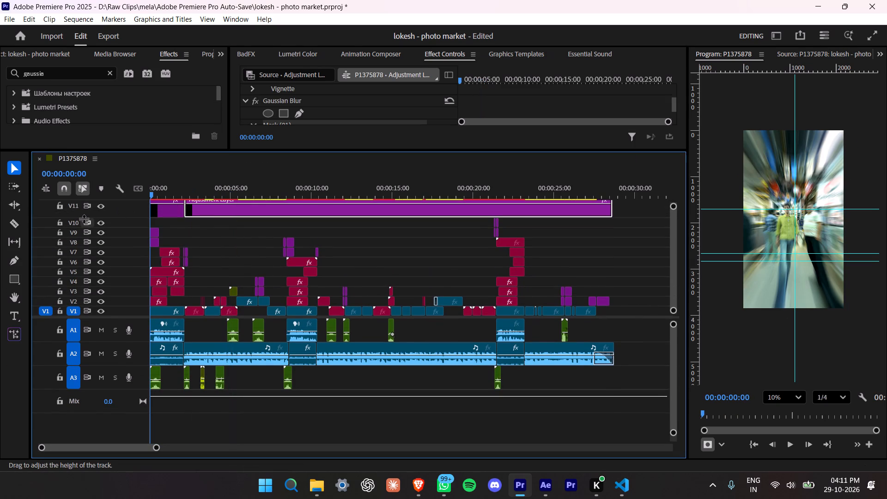
pyautogui.press('space')
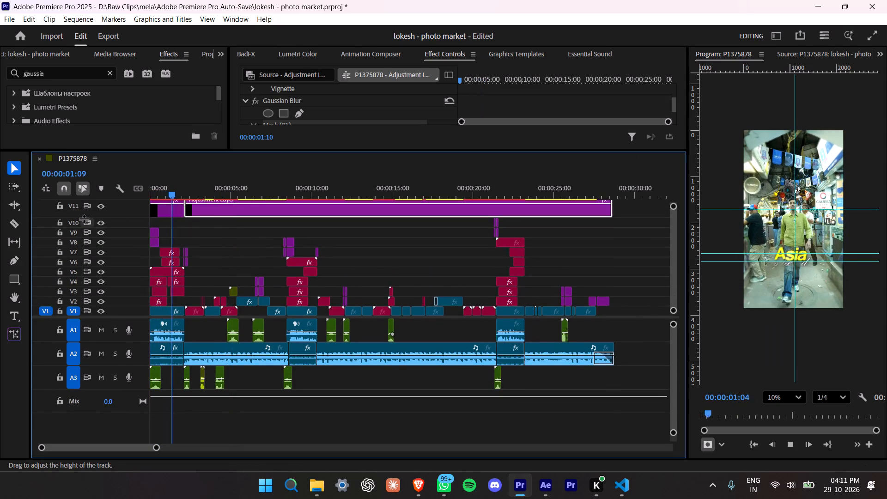
pyautogui.press('space')
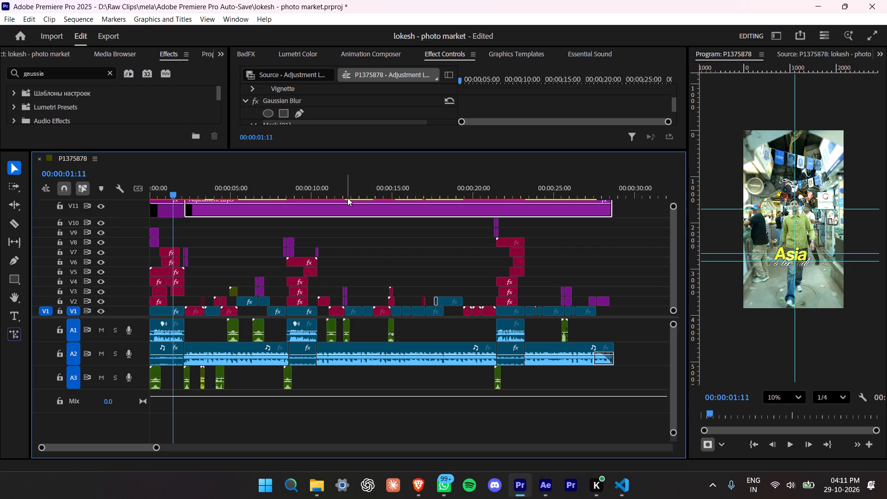
# Continue playing past the opening title into the camera shop clip to review the blur and grade.
pyautogui.press('space')
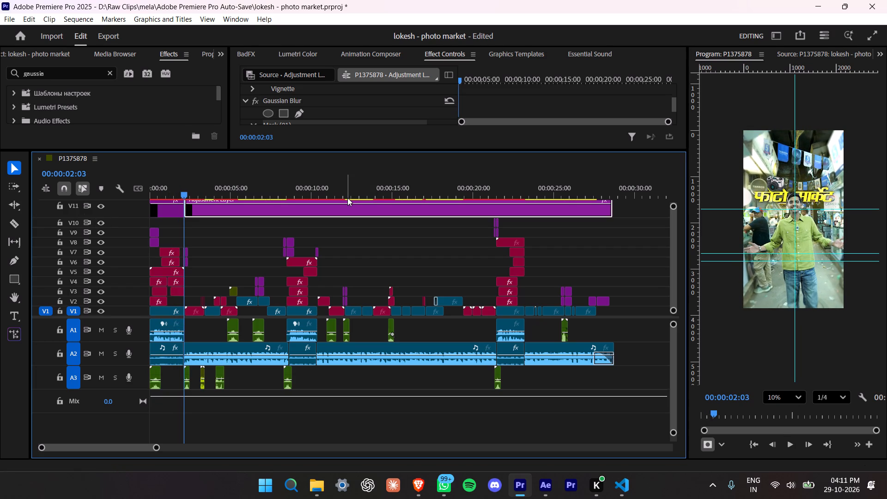
pyautogui.press('space')
pyautogui.press('space')
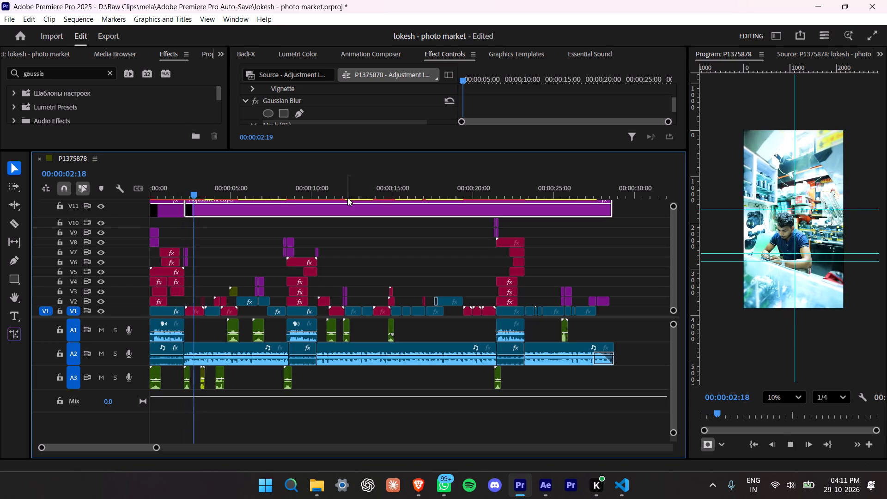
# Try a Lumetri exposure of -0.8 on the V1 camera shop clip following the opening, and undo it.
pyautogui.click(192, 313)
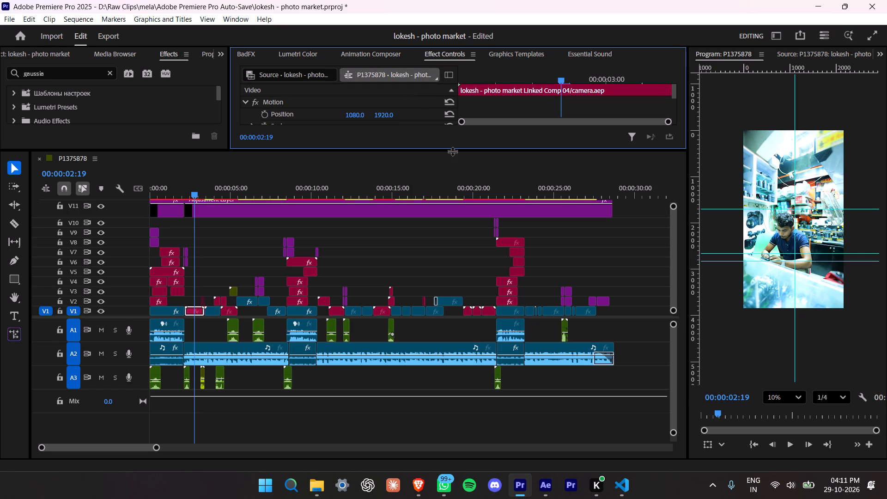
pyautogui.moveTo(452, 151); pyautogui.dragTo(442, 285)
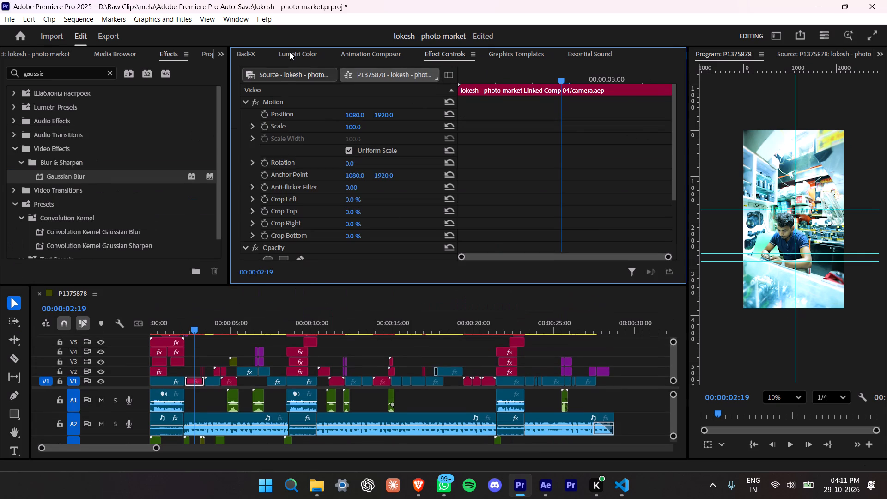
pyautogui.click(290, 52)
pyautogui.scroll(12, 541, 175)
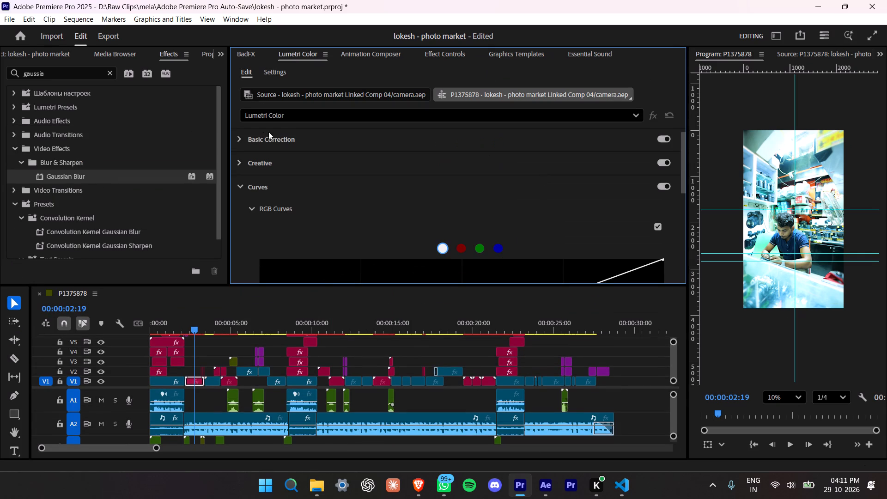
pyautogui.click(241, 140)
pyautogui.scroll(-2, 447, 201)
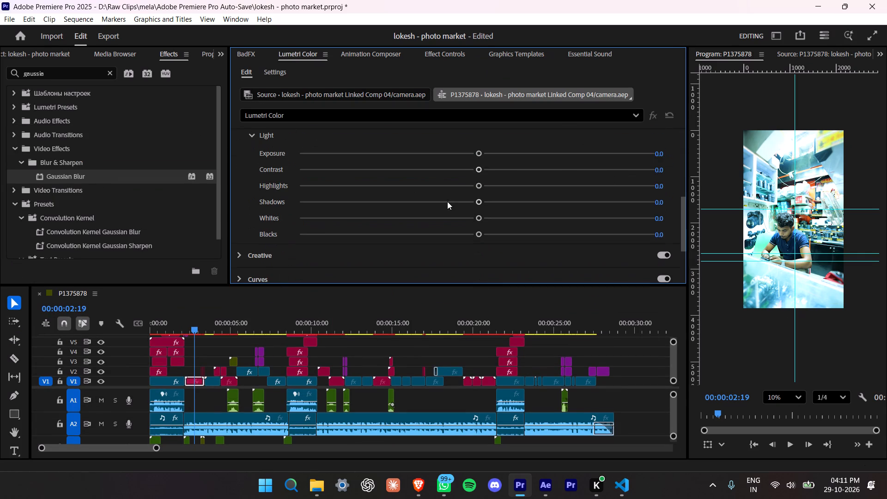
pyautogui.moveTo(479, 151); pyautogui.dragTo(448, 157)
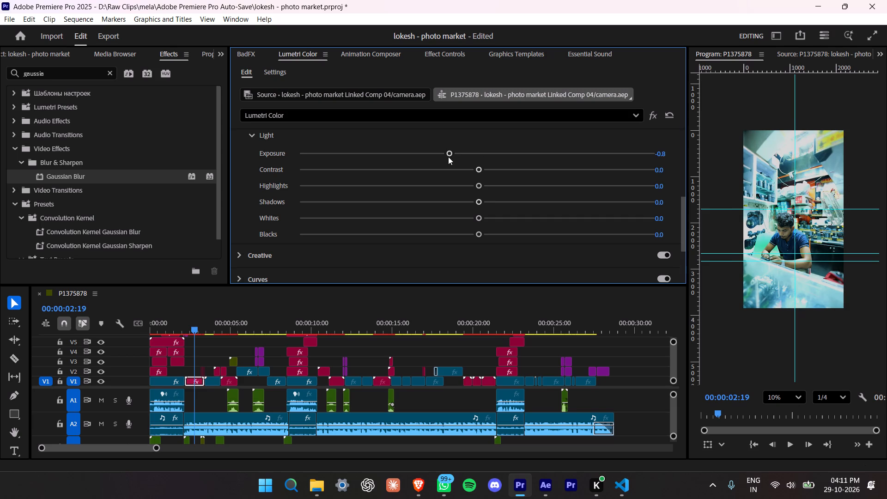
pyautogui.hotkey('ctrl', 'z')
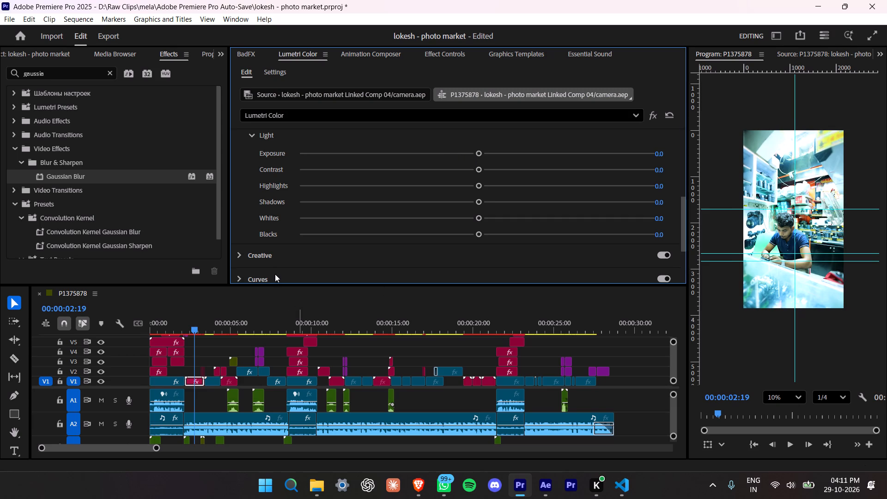
# Split the long V11 adjustment layer at 00:00:03:09, where the camera shop clip ends.
pyautogui.click(274, 287)
pyautogui.moveTo(283, 284); pyautogui.dragTo(299, 158)
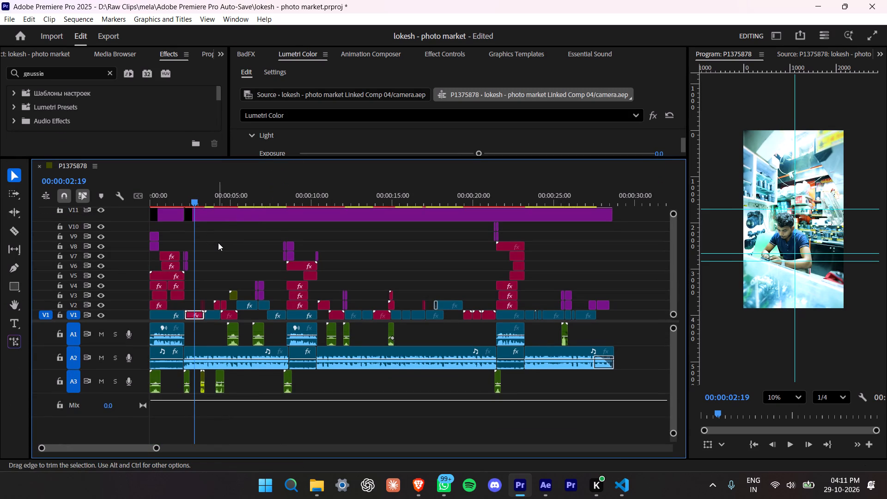
pyautogui.press('Right')
pyautogui.press('Right')
pyautogui.press('Right')
pyautogui.press('Right')
pyautogui.press('Right')
pyautogui.press('Right')
pyautogui.press('Right')
pyautogui.press('Right')
pyautogui.press('Right')
pyautogui.press('Right')
pyautogui.press('Right')
pyautogui.press('Right')
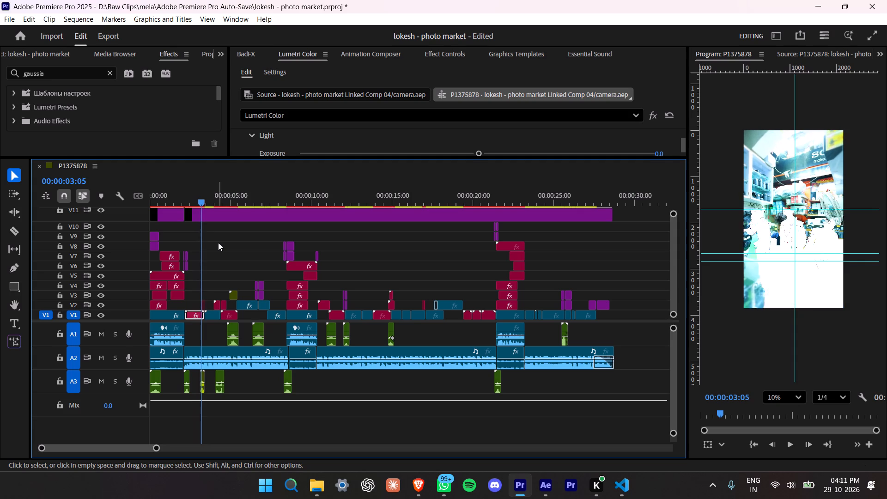
pyautogui.press('Right')
pyautogui.press('Right')
pyautogui.press('Right')
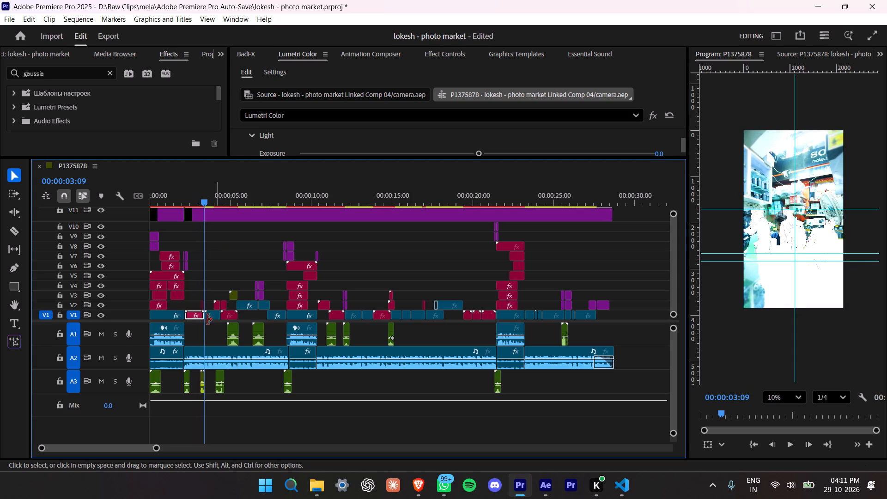
pyautogui.click(213, 214)
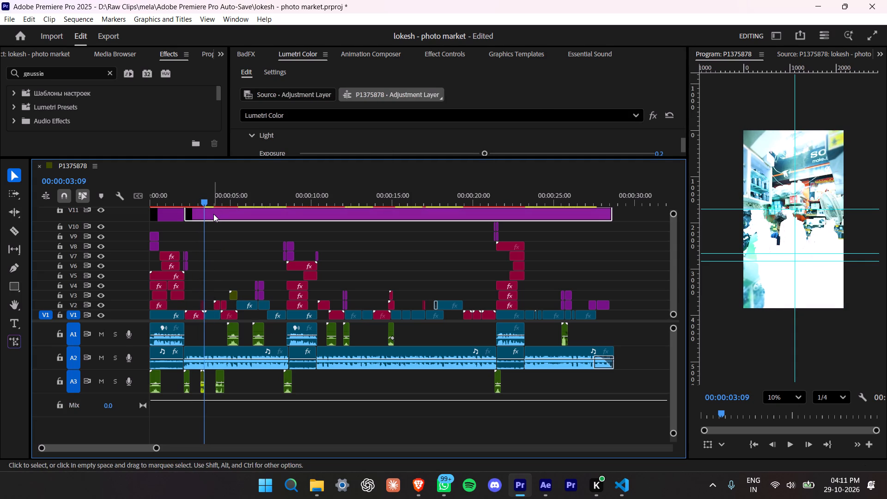
pyautogui.hotkey('ctrl', 'k')
# Set Lumetri exposure to -0.3 and temperature to 8.1 on the adjustment layer segment over the camera shop clip.
pyautogui.click(195, 199)
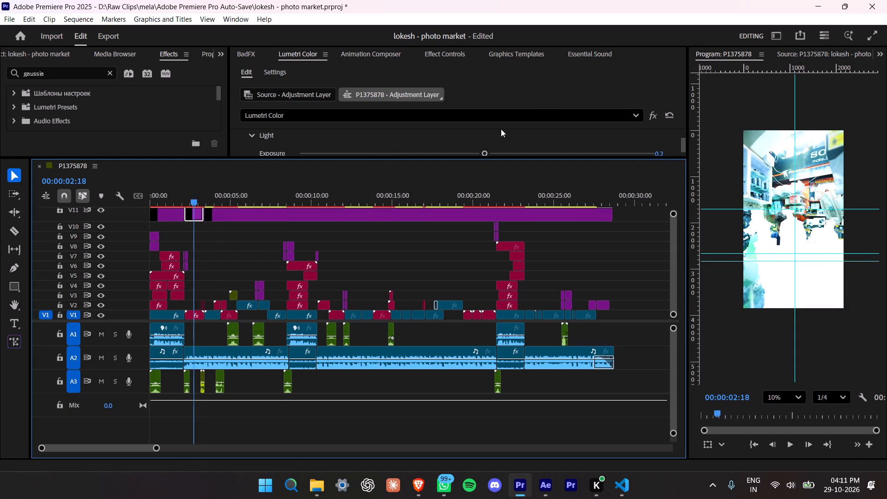
pyautogui.moveTo(470, 158); pyautogui.dragTo(457, 303)
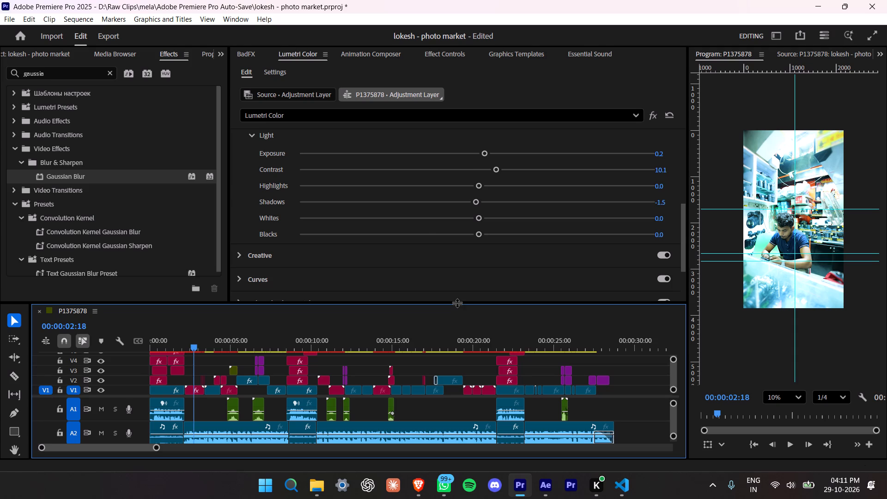
pyautogui.moveTo(482, 152); pyautogui.dragTo(464, 152)
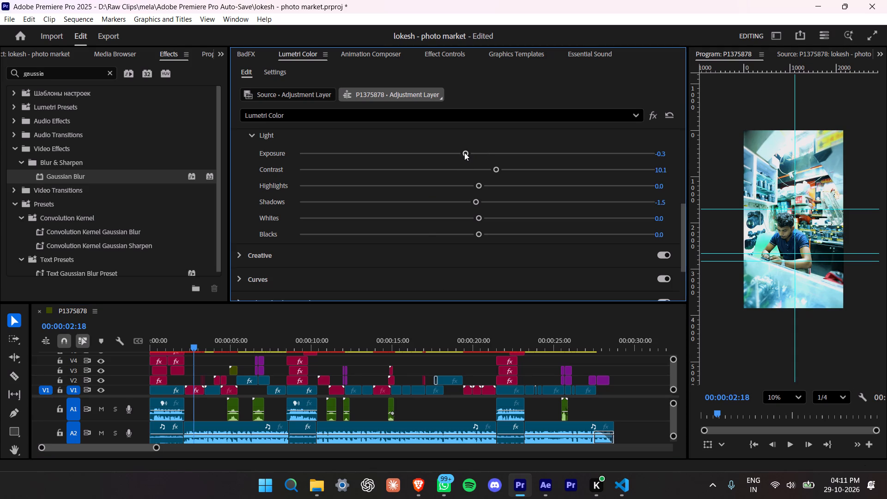
pyautogui.moveTo(462, 150); pyautogui.dragTo(452, 152)
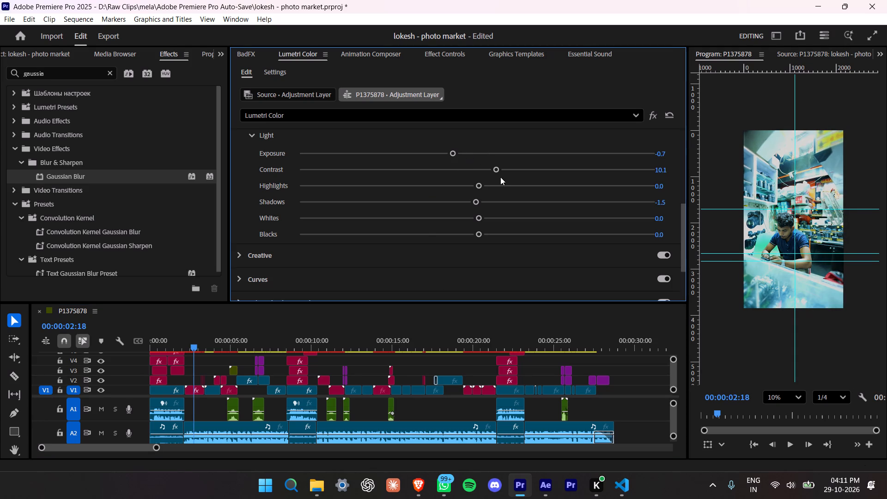
pyautogui.moveTo(456, 154); pyautogui.dragTo(467, 154)
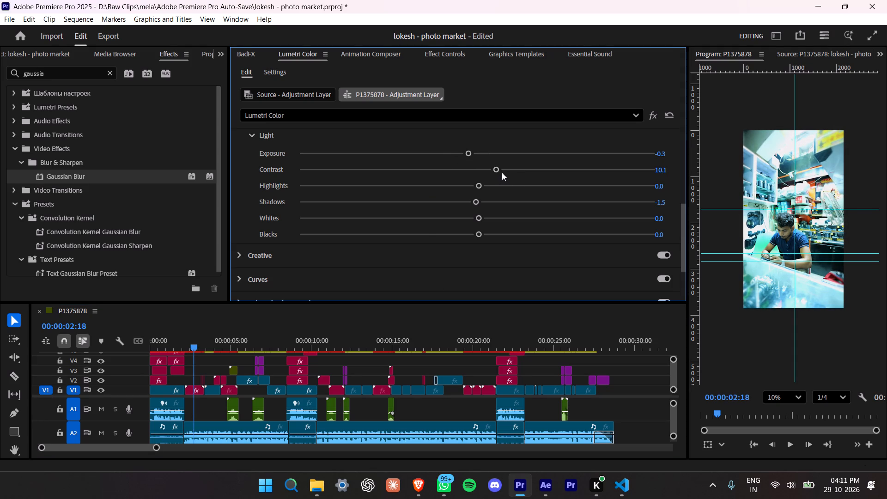
pyautogui.scroll(3, 433, 152)
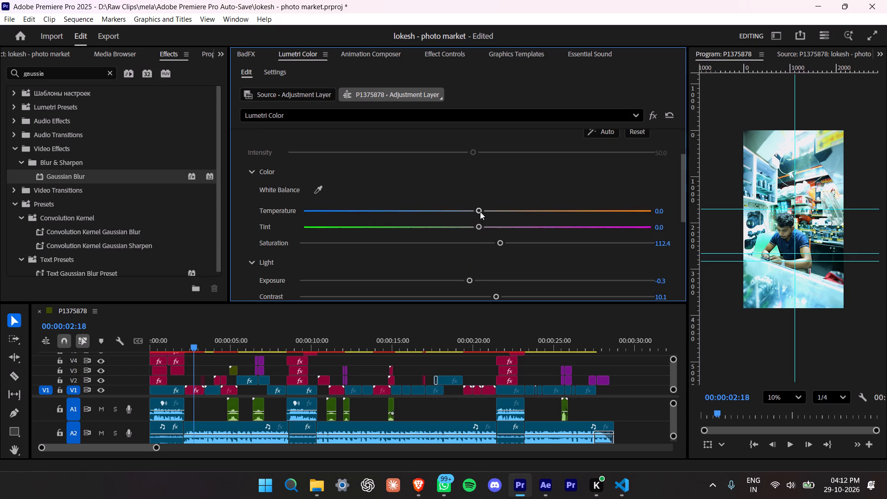
pyautogui.moveTo(480, 212); pyautogui.dragTo(490, 211)
pyautogui.scroll(-1, 504, 250)
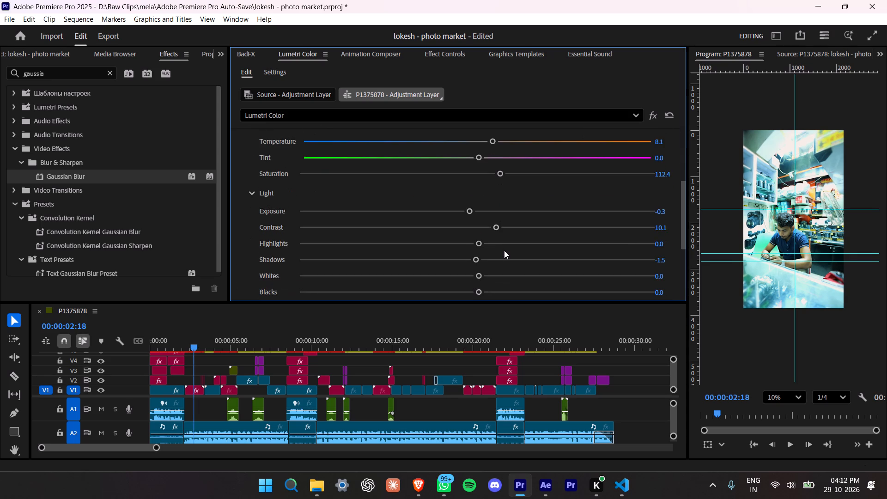
# Fit the preview to its window and play the sequence from the start to the black ending to review the whole video.
pyautogui.click(776, 395)
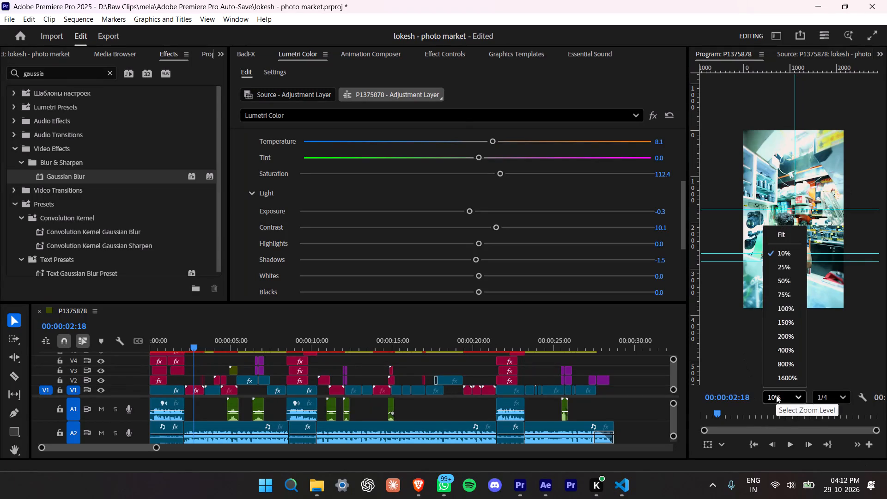
pyautogui.click(779, 230)
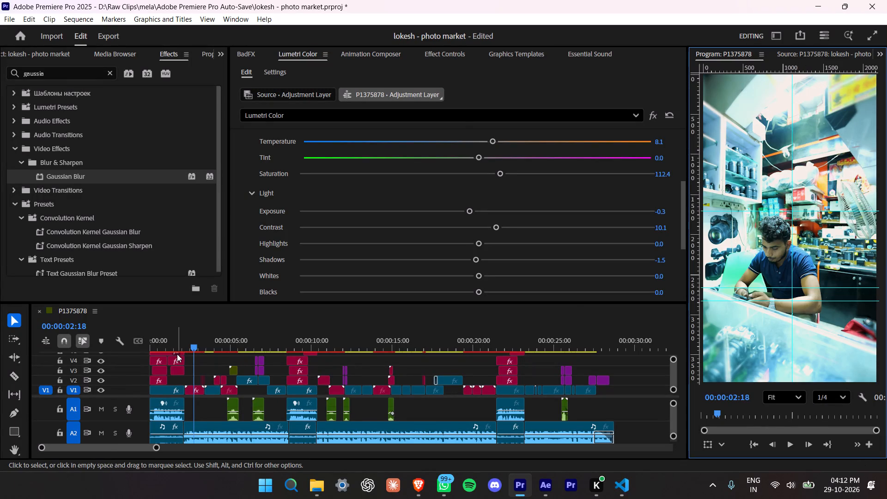
pyautogui.click(180, 350)
pyautogui.moveTo(177, 346); pyautogui.dragTo(116, 350)
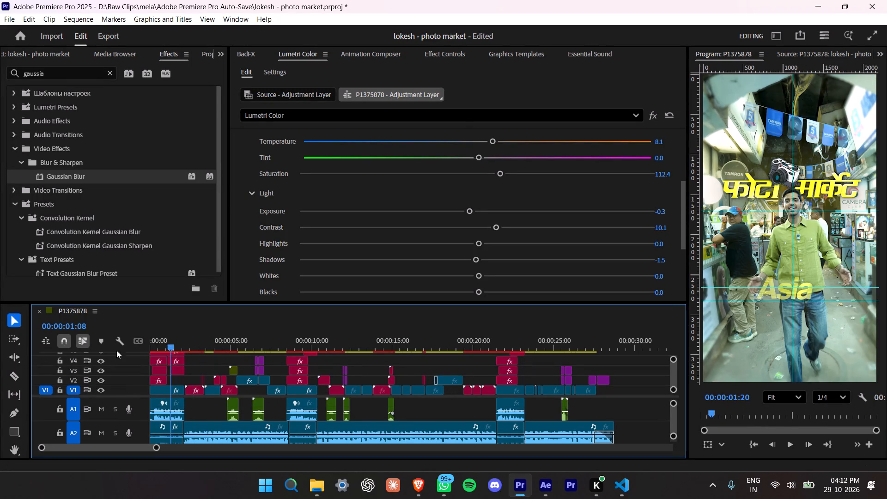
pyautogui.moveTo(116, 350); pyautogui.dragTo(105, 353)
pyautogui.press('space')
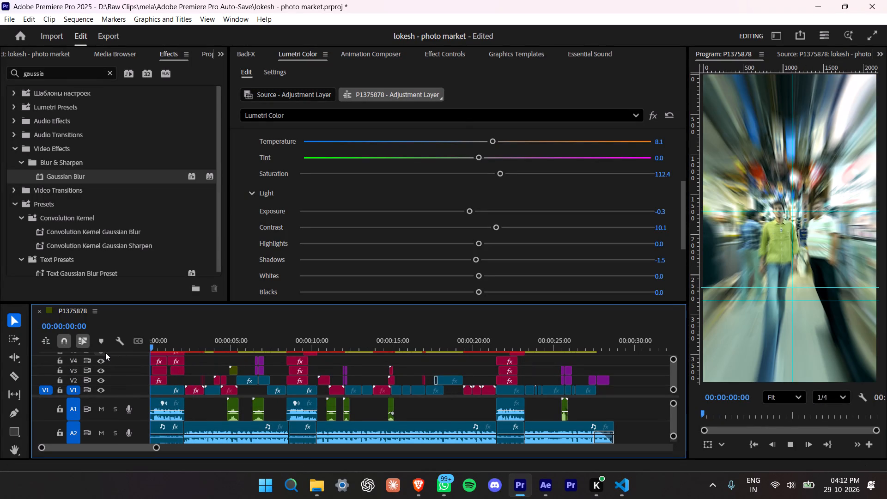
pyautogui.press('space')
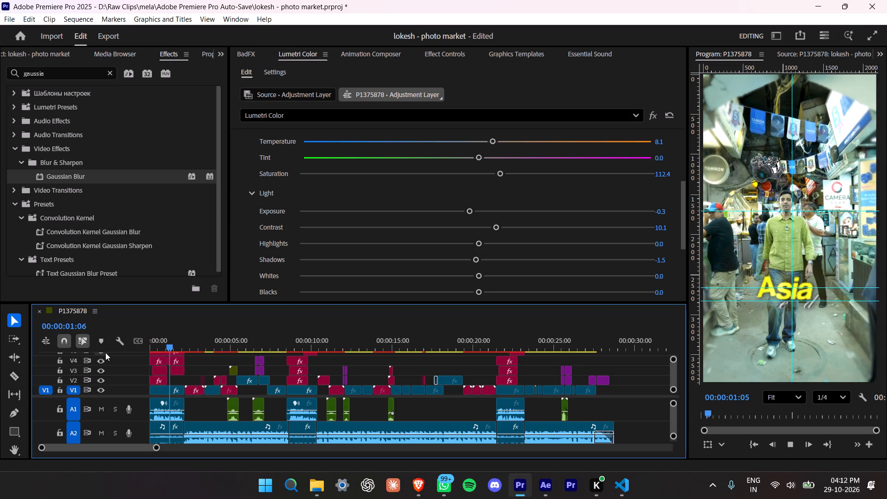
pyautogui.press('space')
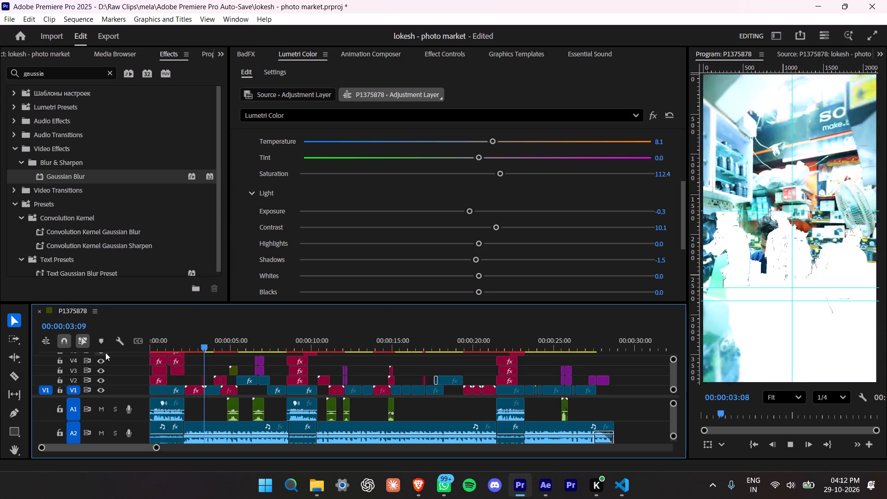
pyautogui.press('space')
pyautogui.press('space')
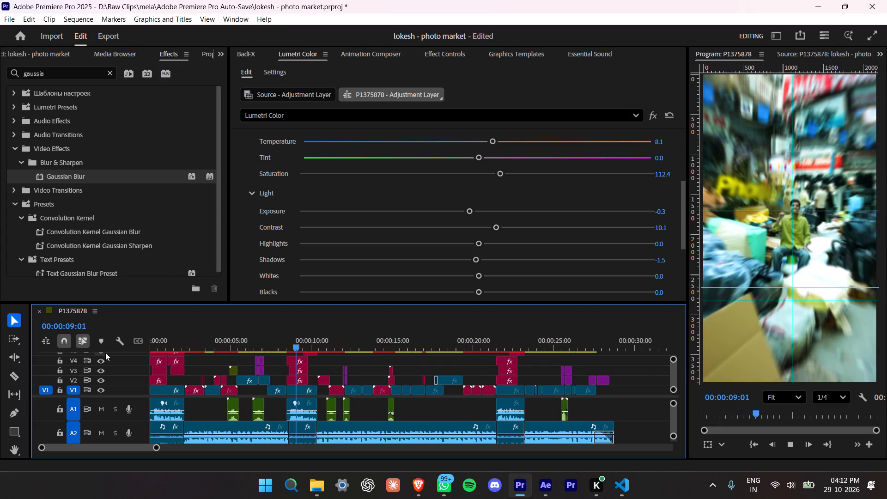
pyautogui.press('space')
pyautogui.press('space')
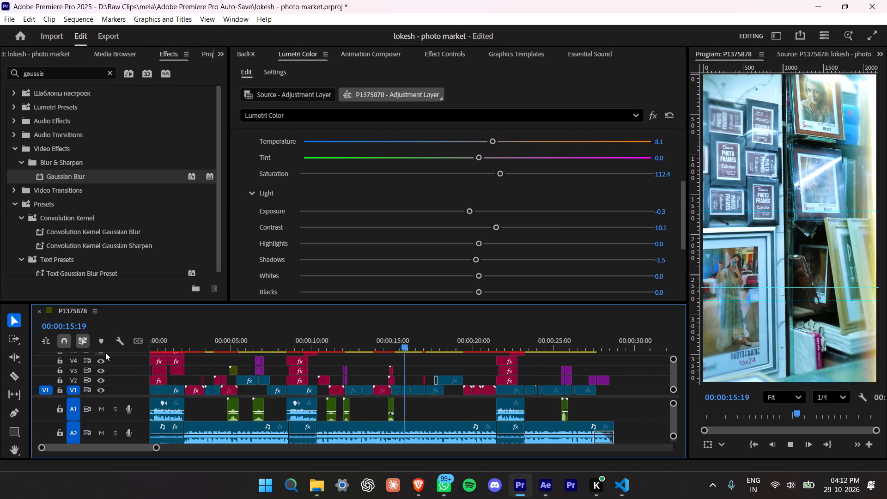
pyautogui.press('space')
pyautogui.press('space')
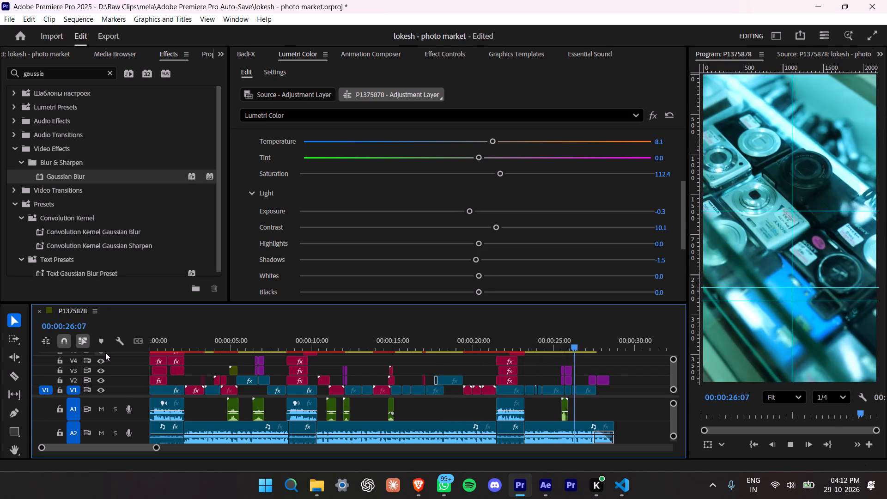
pyautogui.press('space')
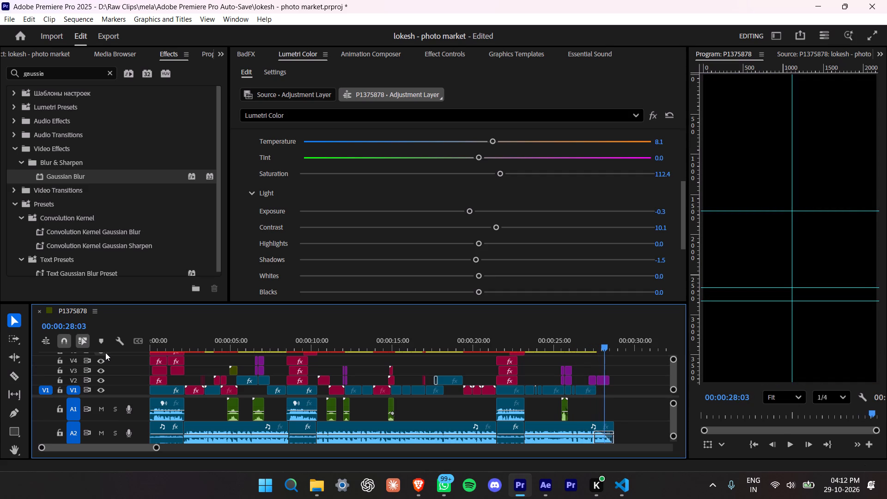
# Mark the sequence's Out point at 00:00:28:16, at the end of the music.
pyautogui.press('Right')
pyautogui.press('Right')
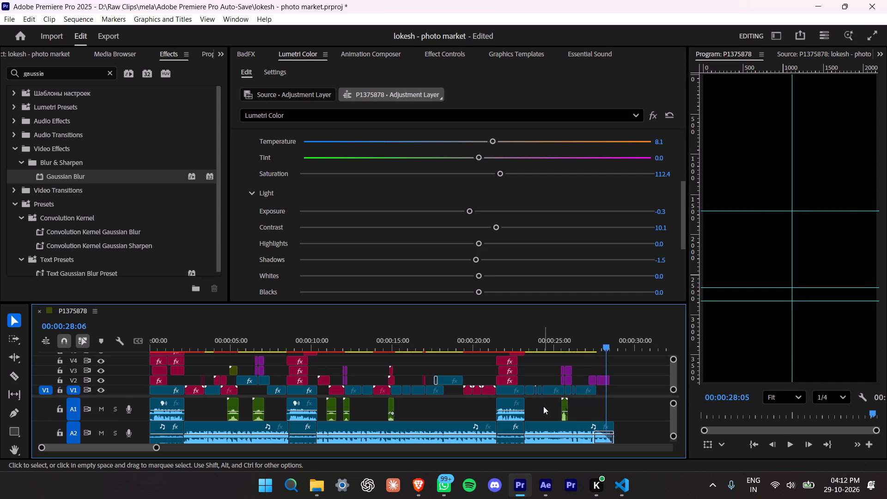
pyautogui.press('Right')
pyautogui.press('Right')
pyautogui.press('Right')
pyautogui.press('Right')
pyautogui.press('Right')
pyautogui.press('Right')
pyautogui.press('Right')
pyautogui.press('Right')
pyautogui.press('Right')
pyautogui.press('Right')
pyautogui.press('Right')
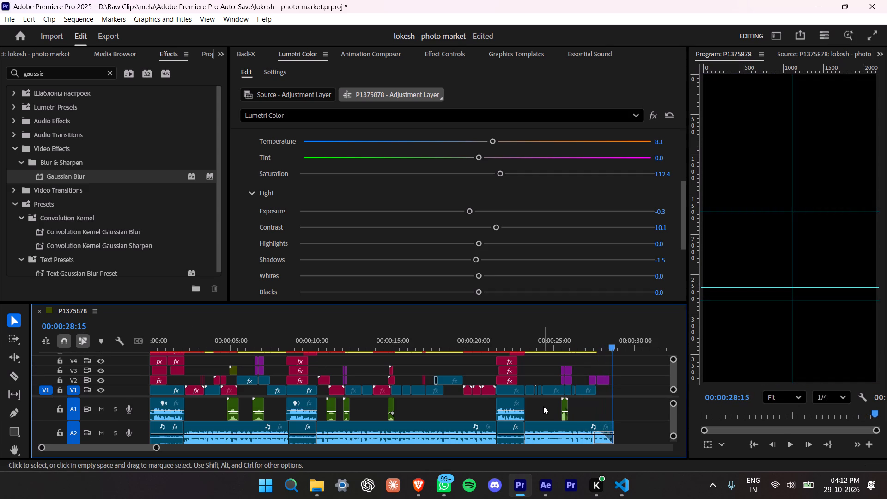
pyautogui.press('o')
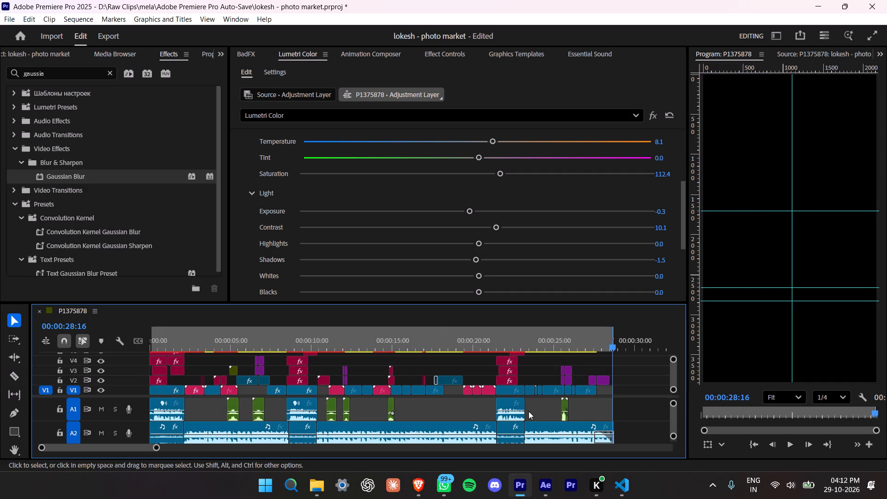
# Export the marked range as an H.264 video named "photo market" with the Match Source - Adaptive High Bitrate preset.
pyautogui.click(115, 37)
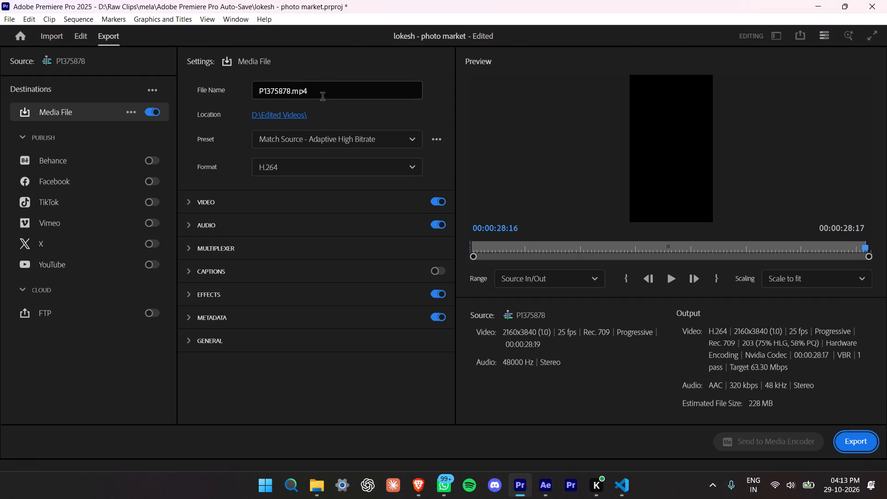
pyautogui.moveTo(320, 93); pyautogui.dragTo(230, 105)
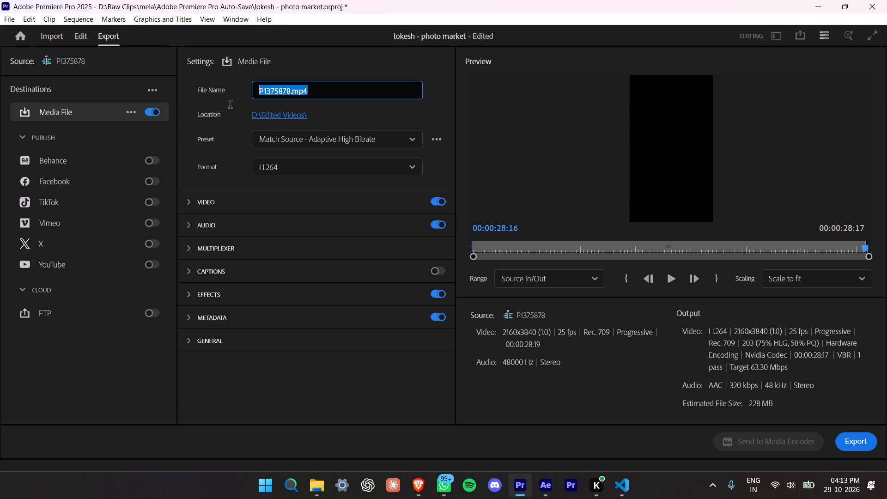
pyautogui.write('photo market')
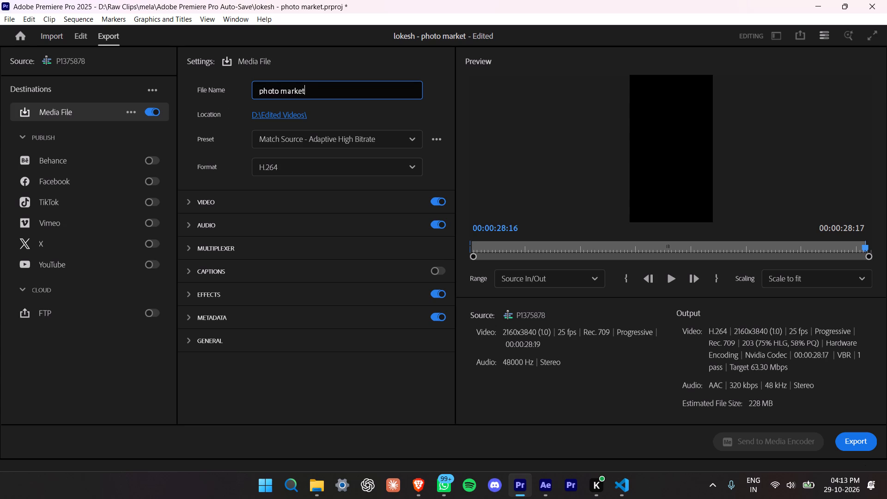
pyautogui.click(190, 203)
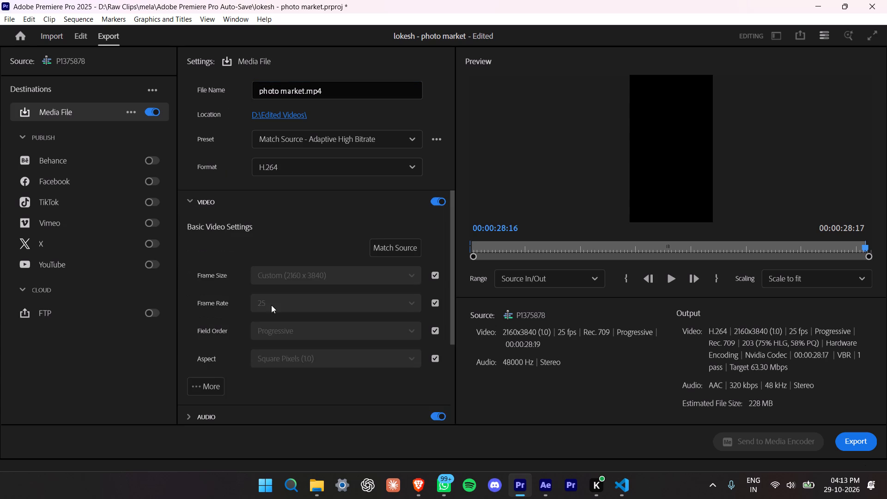
pyautogui.scroll(-13, 271, 305)
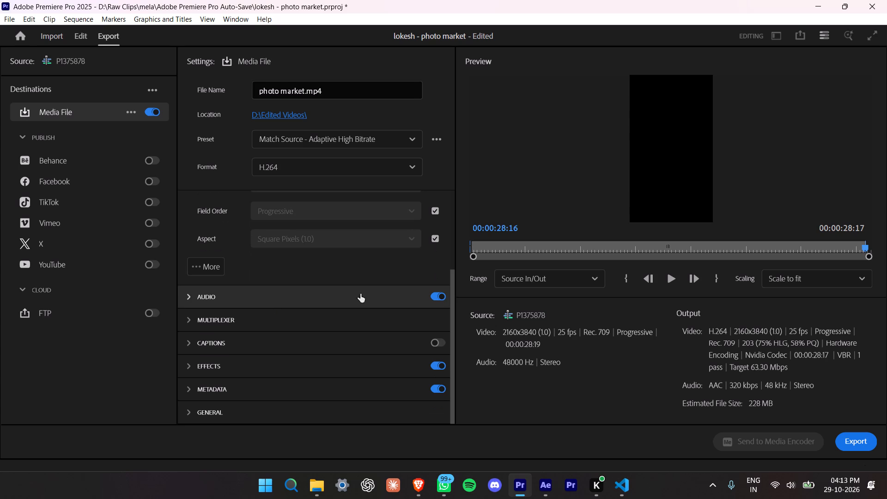
pyautogui.click(866, 440)
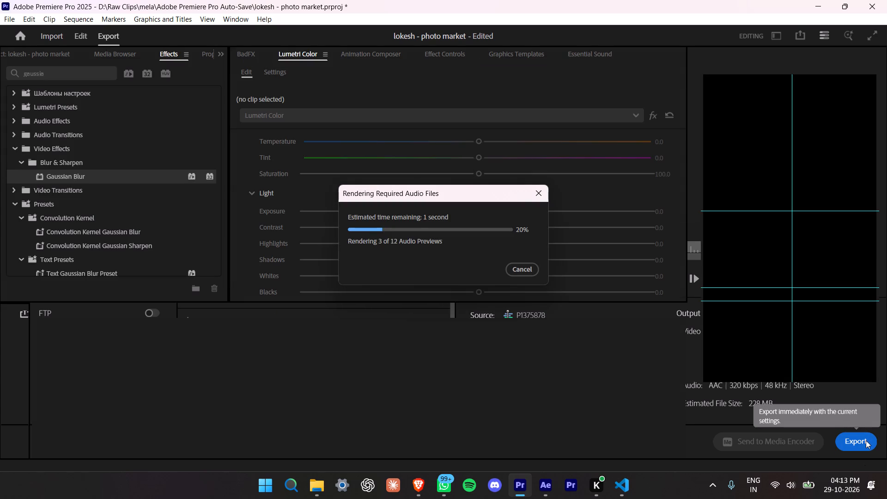
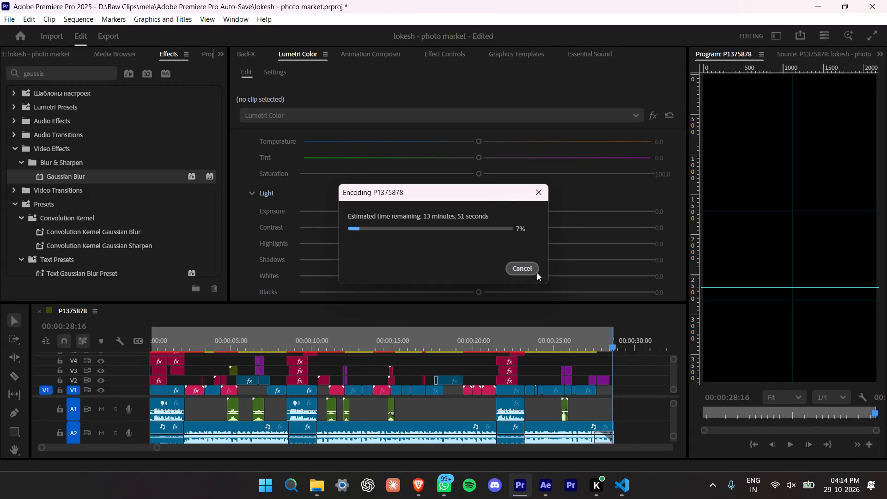
# Cancel the running encoding of the sequence.
pyautogui.click(525, 271)
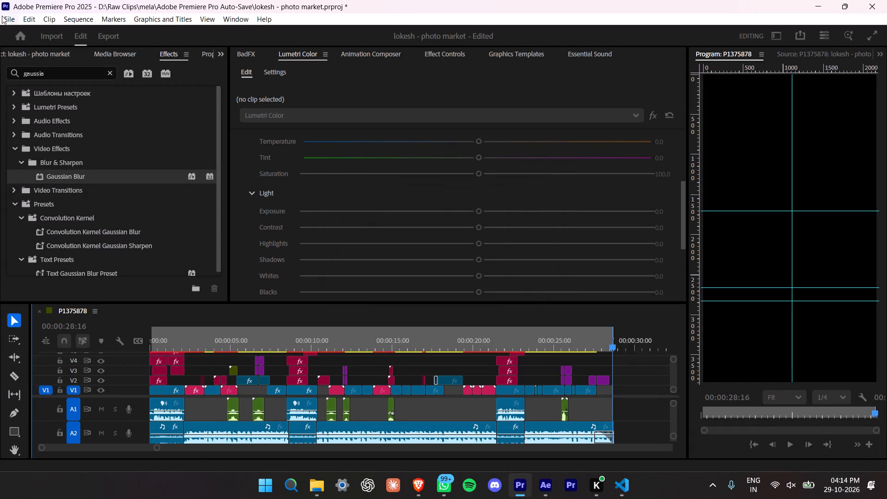
# Check the video renderer in the general project settings.
pyautogui.click(3, 15)
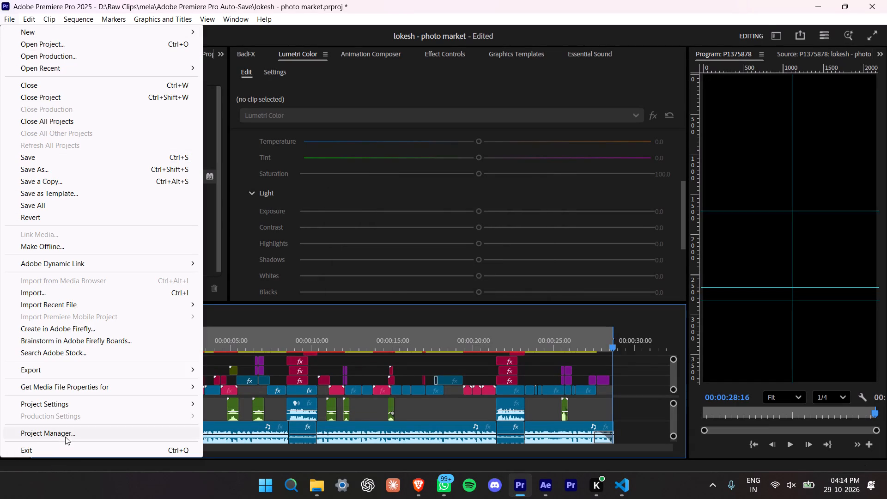
pyautogui.click(221, 406)
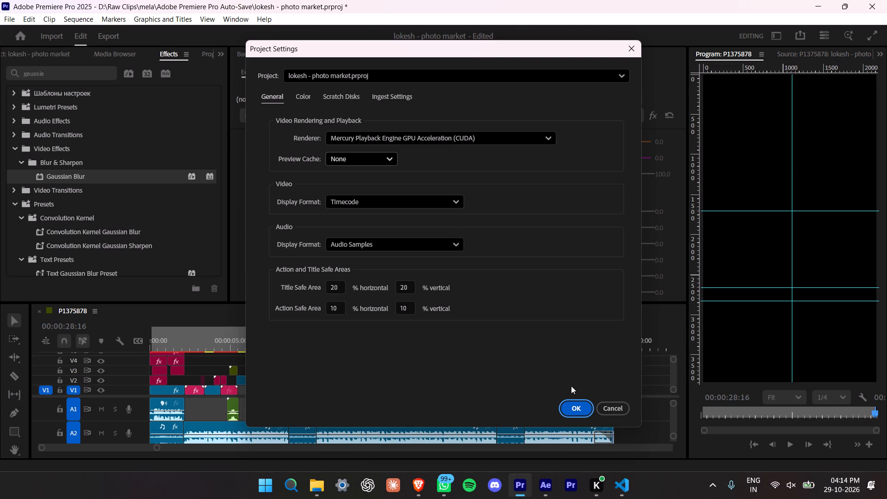
pyautogui.click(579, 414)
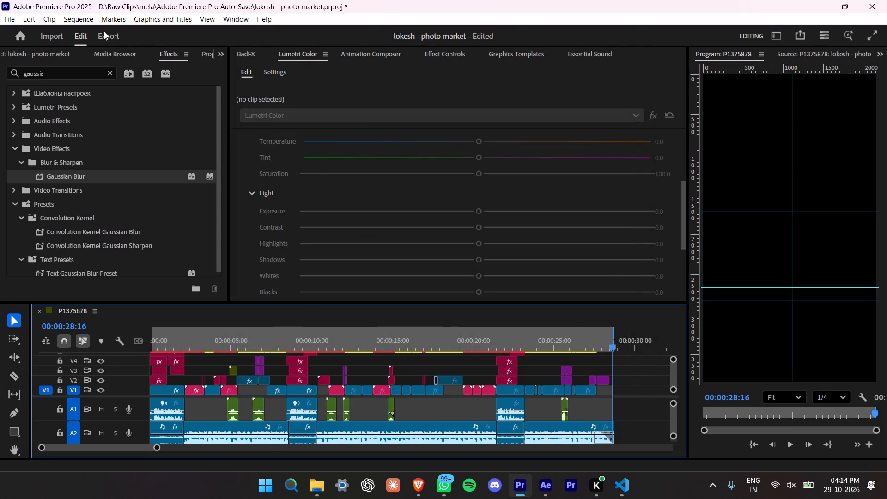
# In the sequence's H.264 export settings, lower the target bitrate to 50.22 Mbps.
pyautogui.click(103, 33)
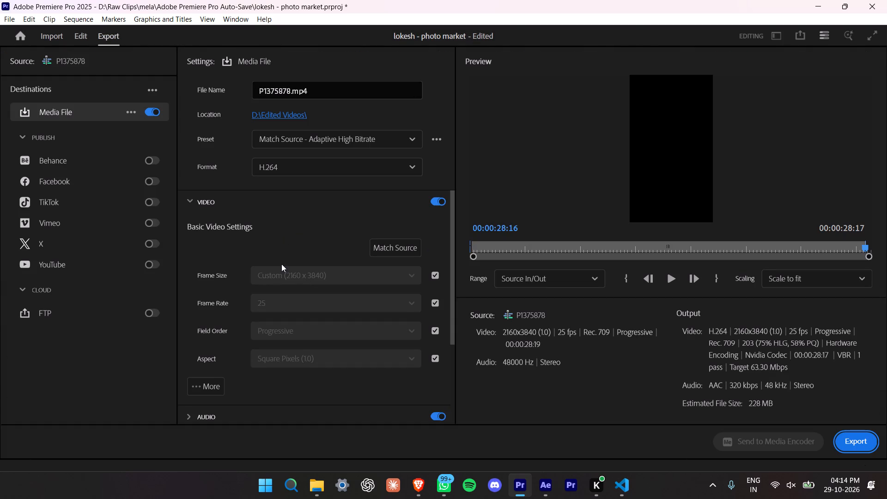
pyautogui.scroll(-4, 209, 291)
pyautogui.click(207, 293)
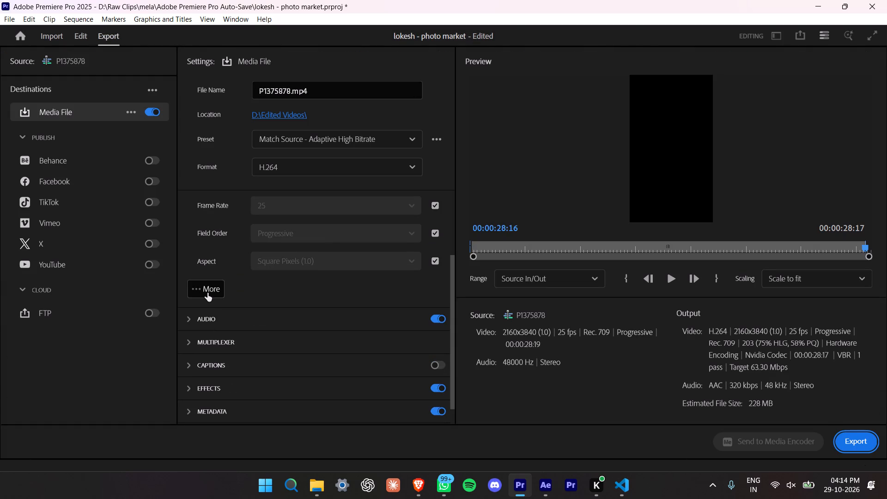
pyautogui.scroll(-4, 306, 341)
pyautogui.keyDown('ctrl'); pyautogui.scroll(1, 306, 341); pyautogui.keyUp('ctrl')
pyautogui.keyDown('ctrl'); pyautogui.scroll(-1, 306, 341); pyautogui.keyUp('ctrl')
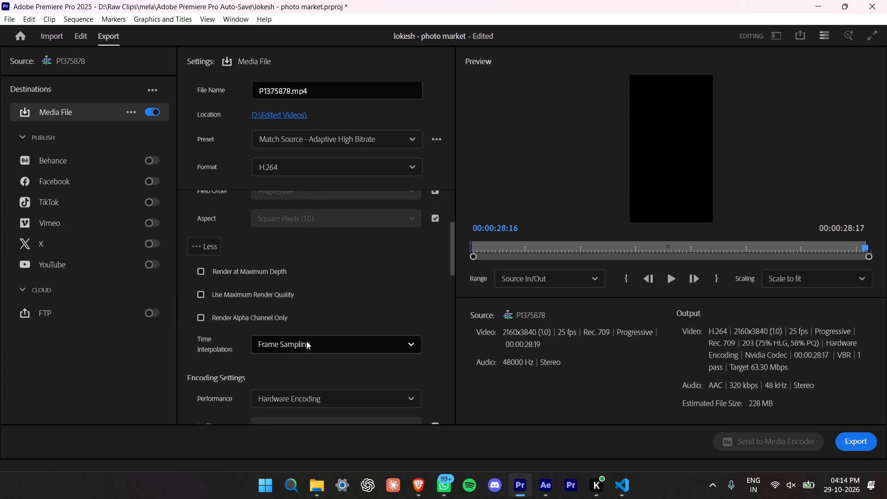
pyautogui.scroll(-6, 237, 334)
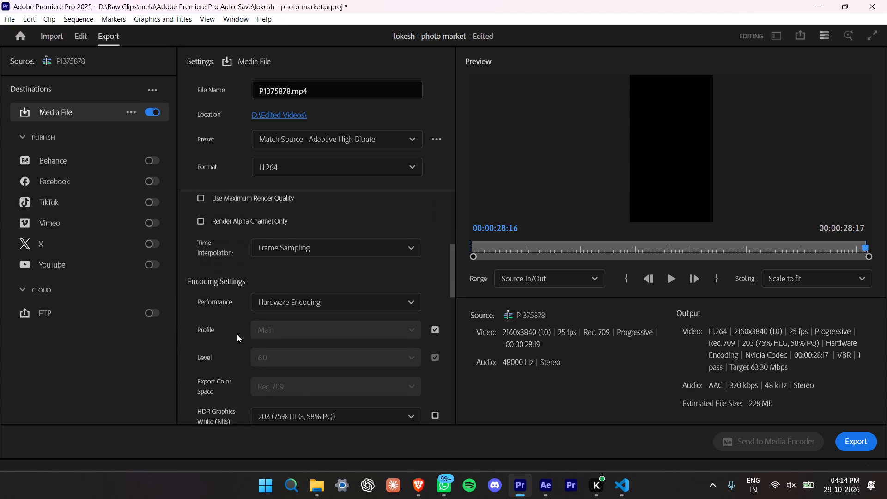
pyautogui.scroll(-3, 237, 334)
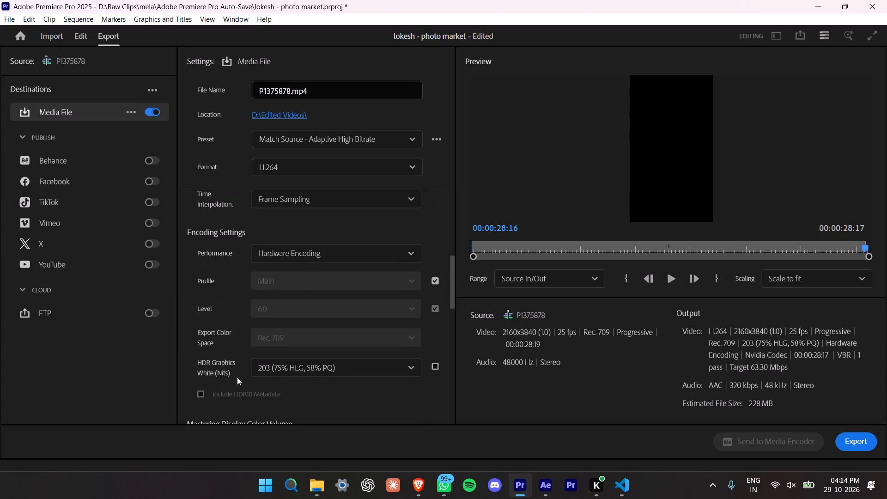
pyautogui.scroll(-4, 241, 392)
pyautogui.scroll(-20, 241, 392)
pyautogui.scroll(-1, 241, 392)
pyautogui.scroll(2, 241, 392)
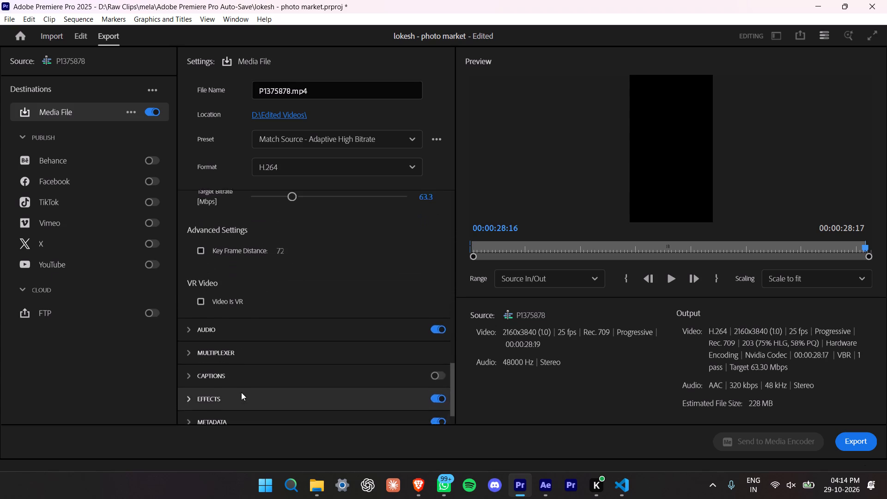
pyautogui.scroll(1, 241, 392)
pyautogui.moveTo(292, 228); pyautogui.dragTo(285, 228)
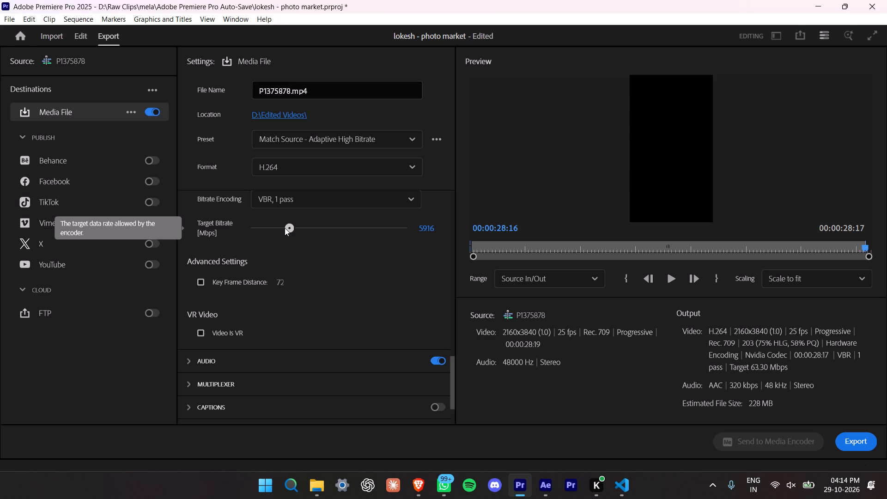
pyautogui.moveTo(285, 228); pyautogui.dragTo(284, 228)
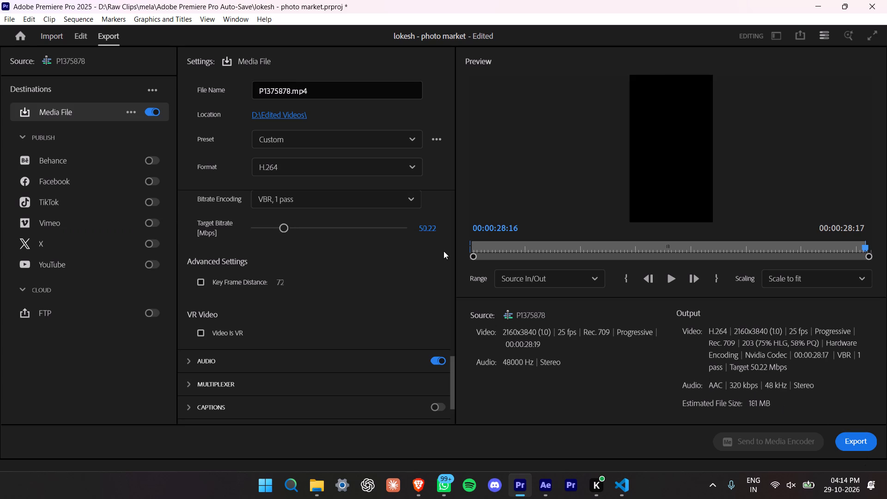
# Name the output file "photo market #1" and start the export.
pyautogui.moveTo(315, 92); pyautogui.dragTo(179, 97)
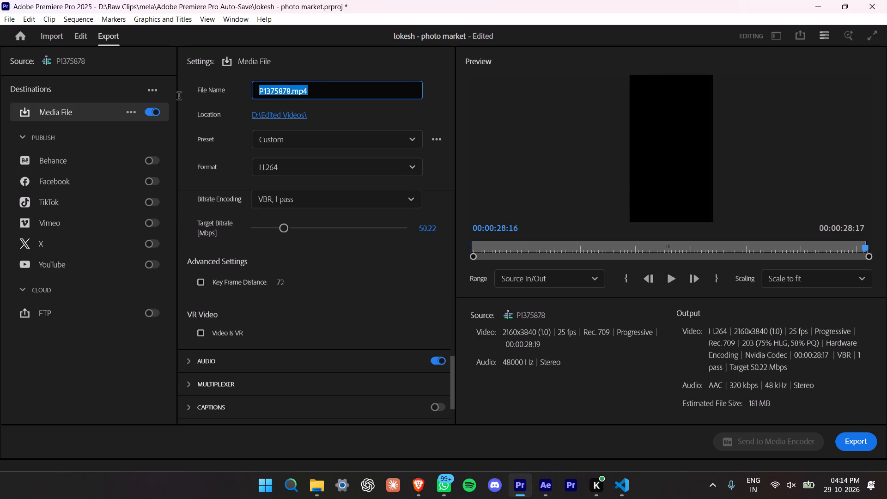
pyautogui.write('photo market')
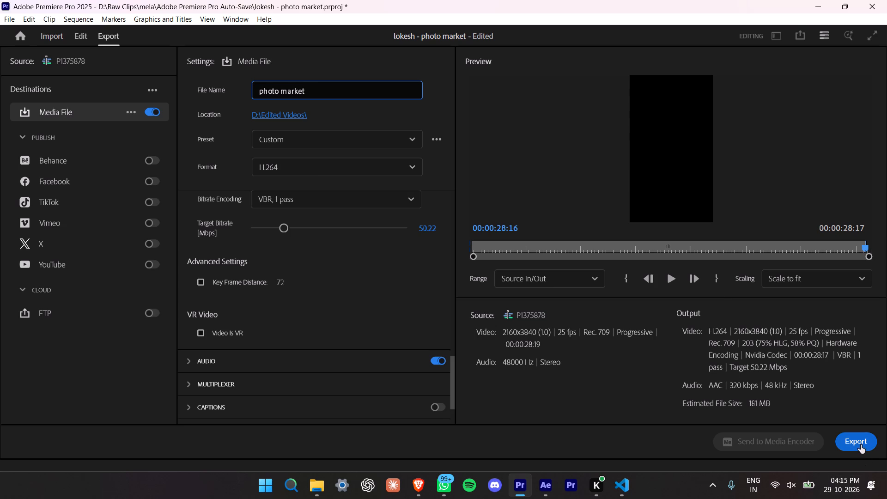
pyautogui.press('space')
pyautogui.write('#1')
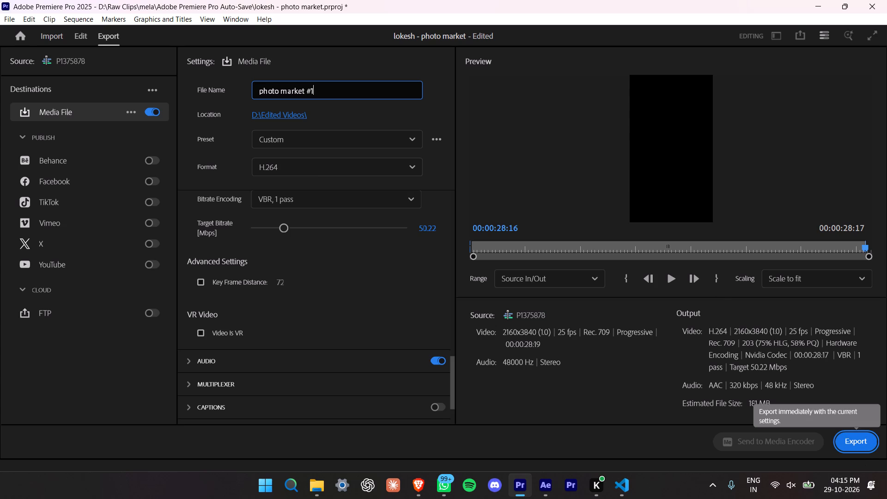
pyautogui.click(854, 444)
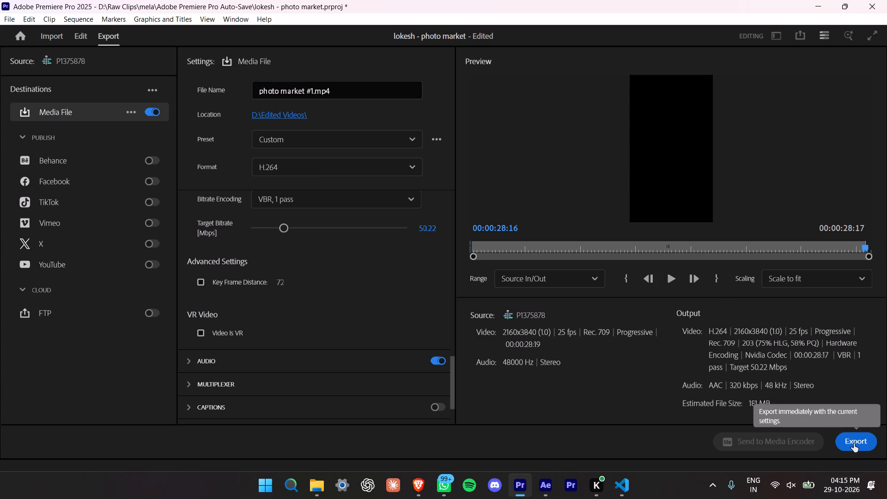
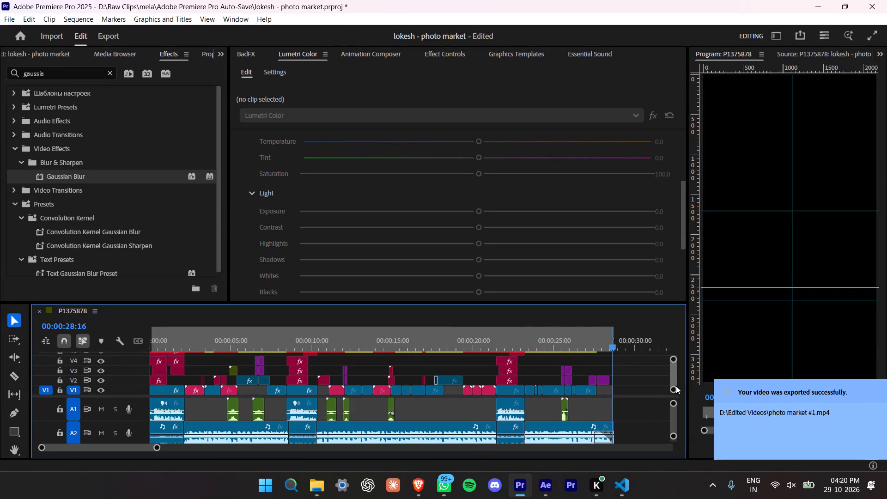
# Save the Premiere Pro photo market project, and save camera.aep in After Effects.
pyautogui.click(646, 394)
pyautogui.hotkey('ctrl', 's')
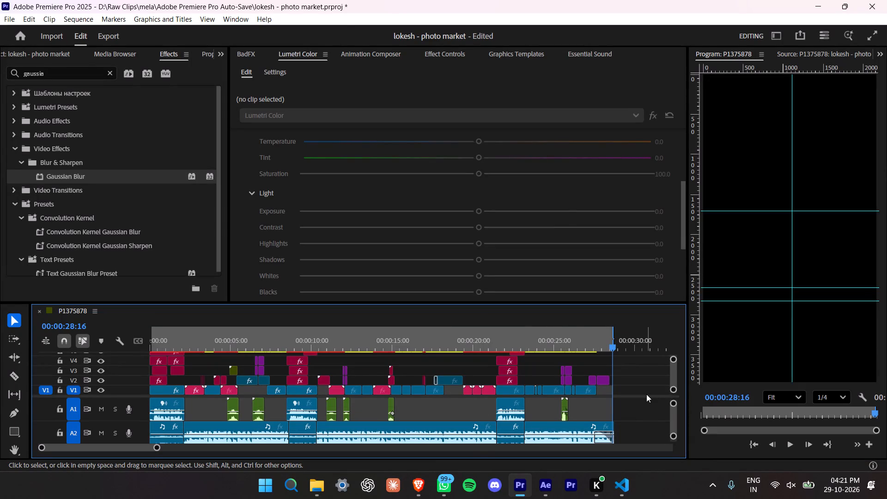
pyautogui.click(547, 485)
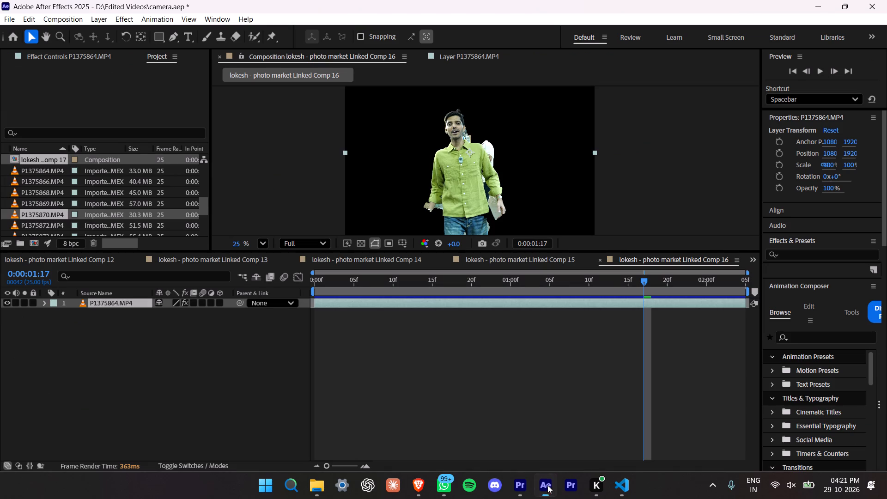
pyautogui.click(562, 396)
pyautogui.hotkey('ctrl', 's')
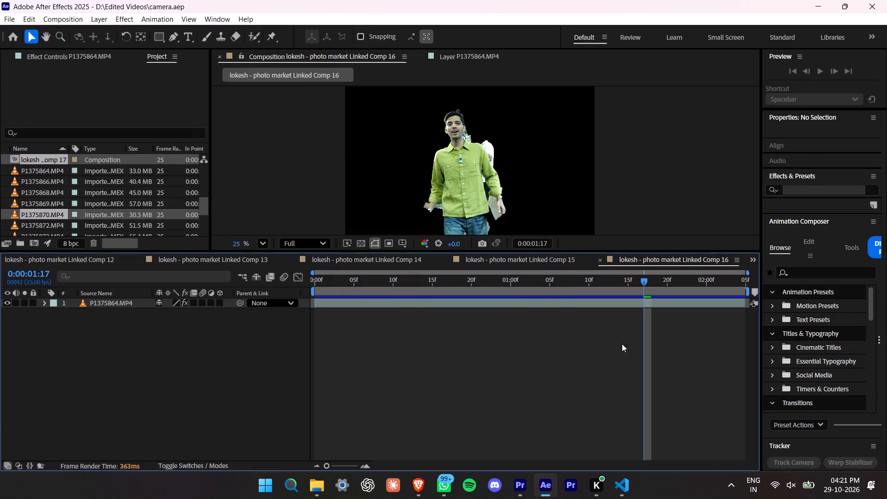
# Close After Effects, Visual Studio Code and Premiere Pro.
pyautogui.click(886, 0)
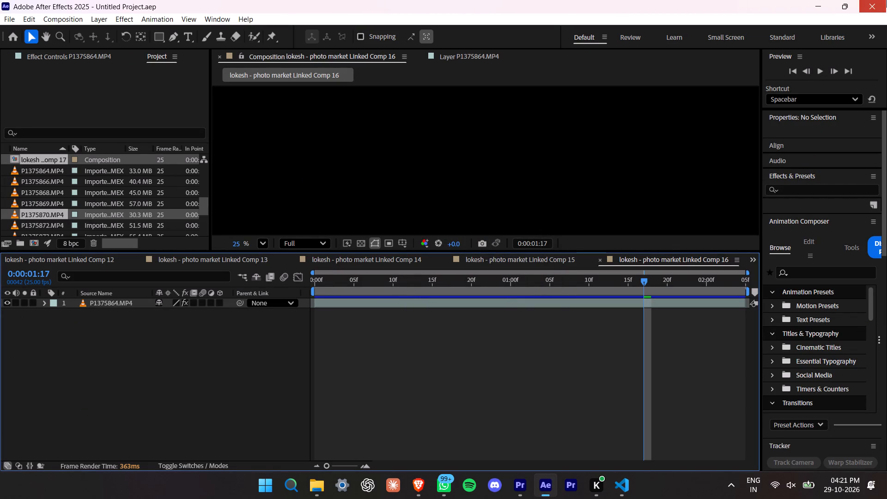
pyautogui.click(875, 10)
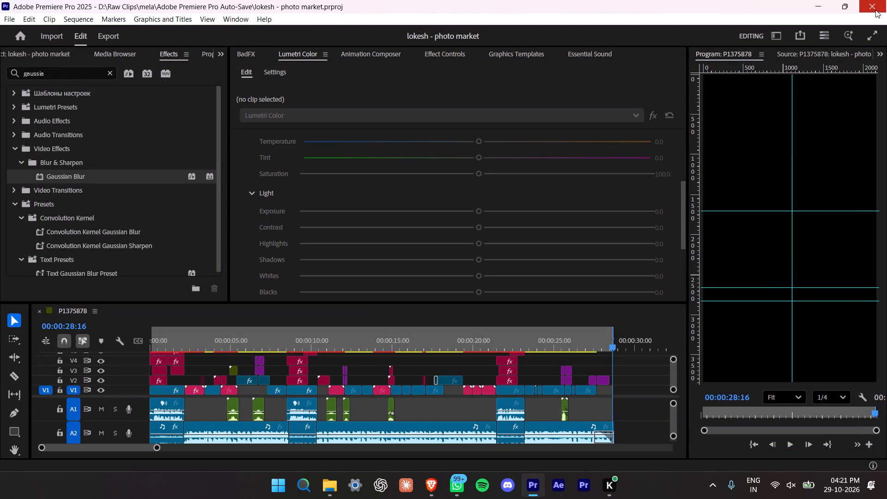
pyautogui.click(872, 1)
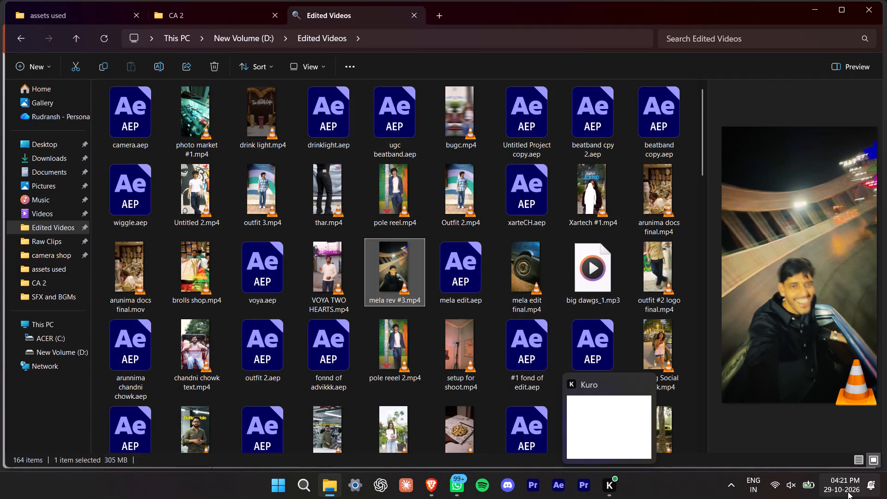
# Check the Bluetooth device connections in the system's quick settings.
pyautogui.click(793, 490)
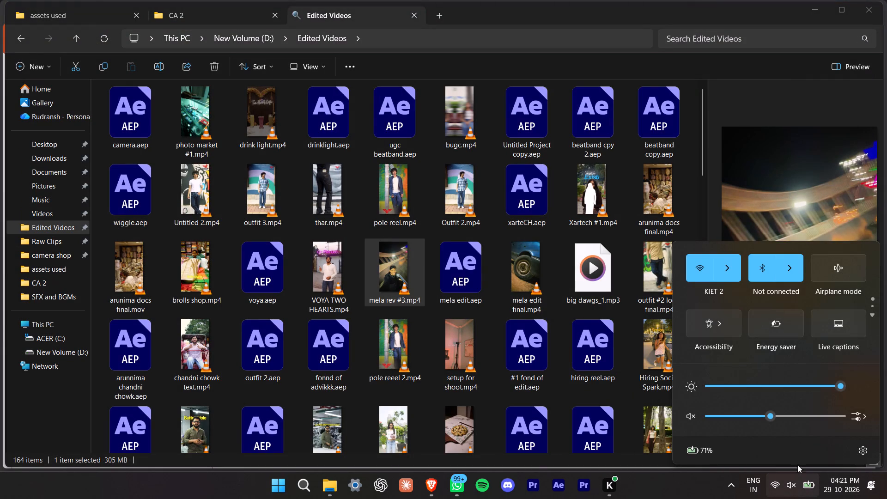
pyautogui.click(798, 273)
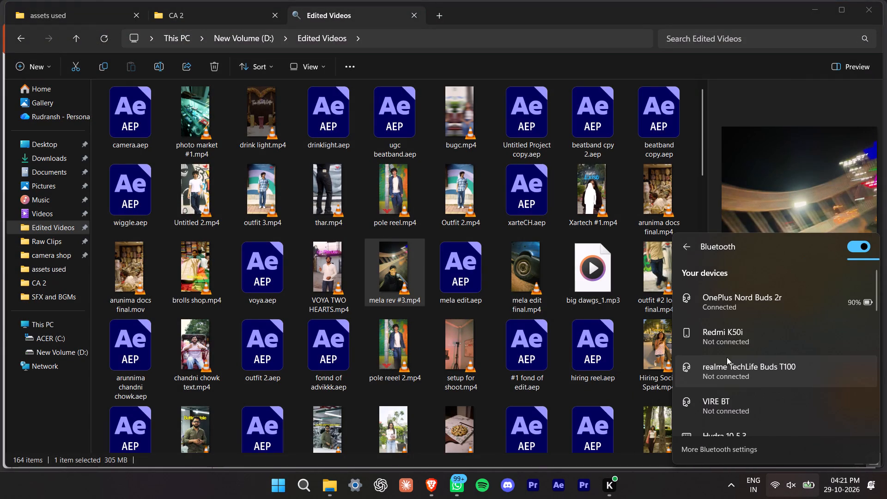
pyautogui.click(716, 179)
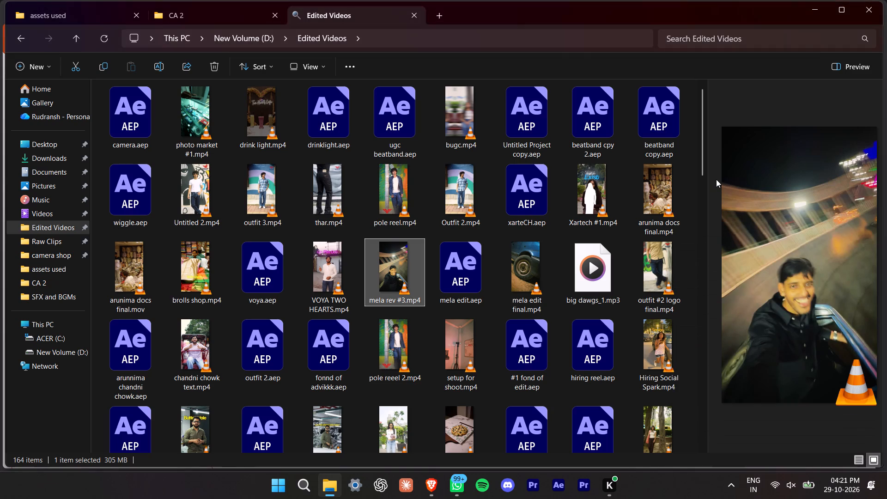
# Play the exported photo market #1.mp4 in VLC from the beginning, and close the player after reviewing it.
pyautogui.doubleClick(197, 107)
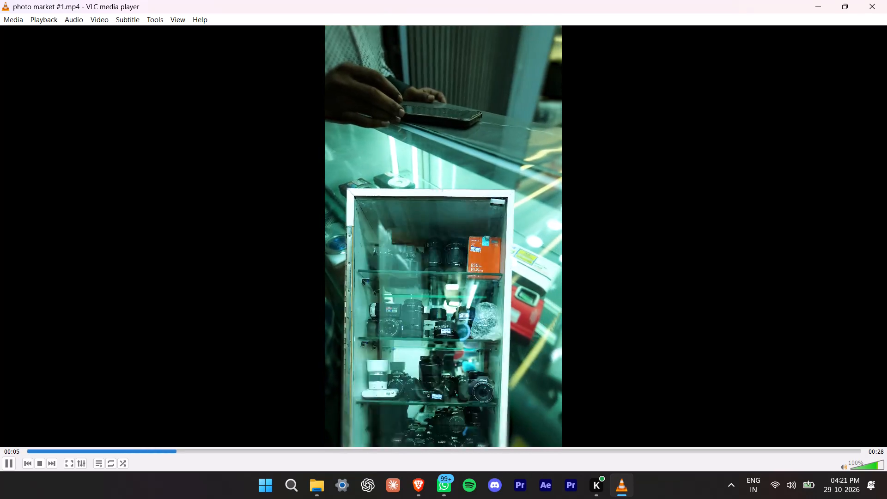
pyautogui.moveTo(82, 454); pyautogui.dragTo(0, 450)
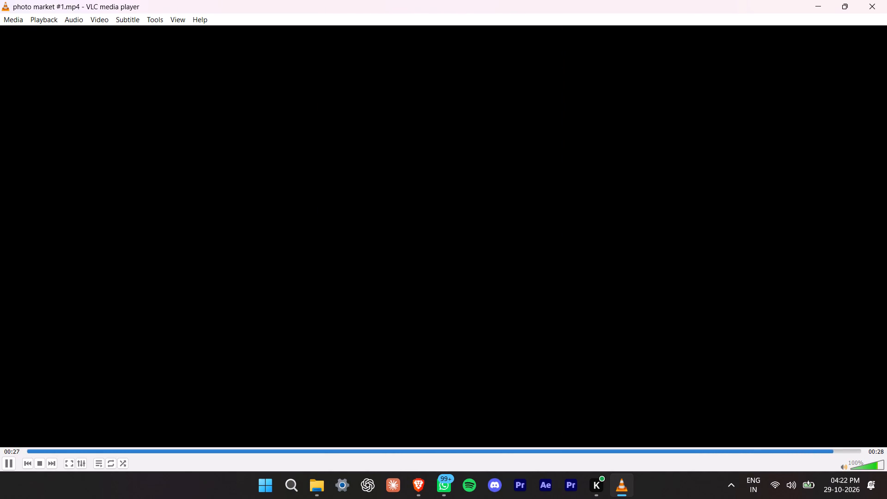
pyautogui.click(886, 0)
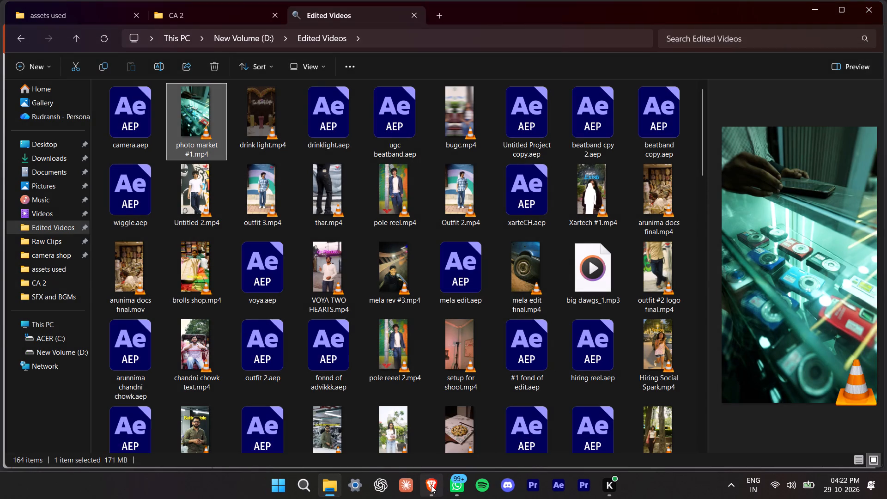
# Open Google Drive in a new Brave tab and switch to the account with the letter P avatar.
pyautogui.click(431, 485)
pyautogui.click(57, 289)
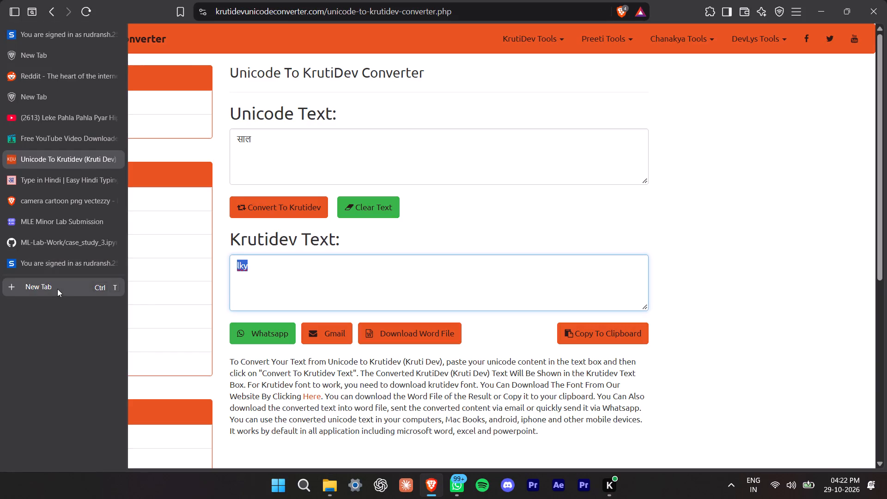
pyautogui.write('drive')
pyautogui.press('Return')
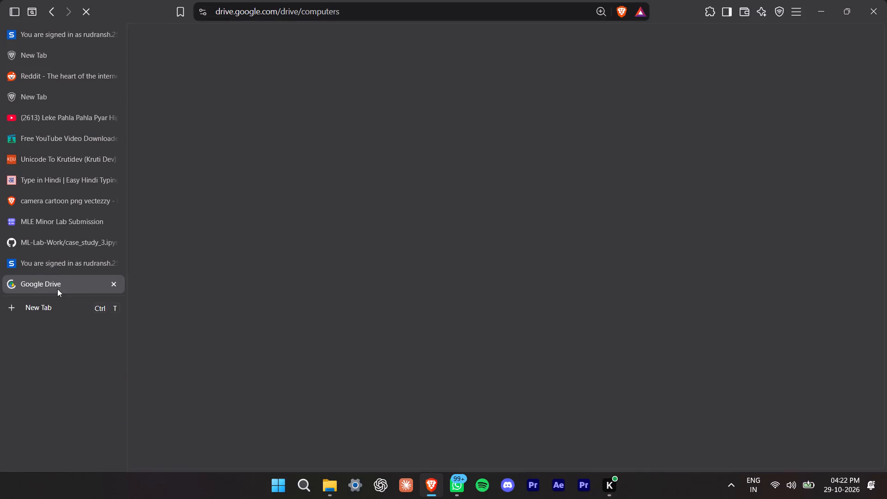
pyautogui.click(867, 42)
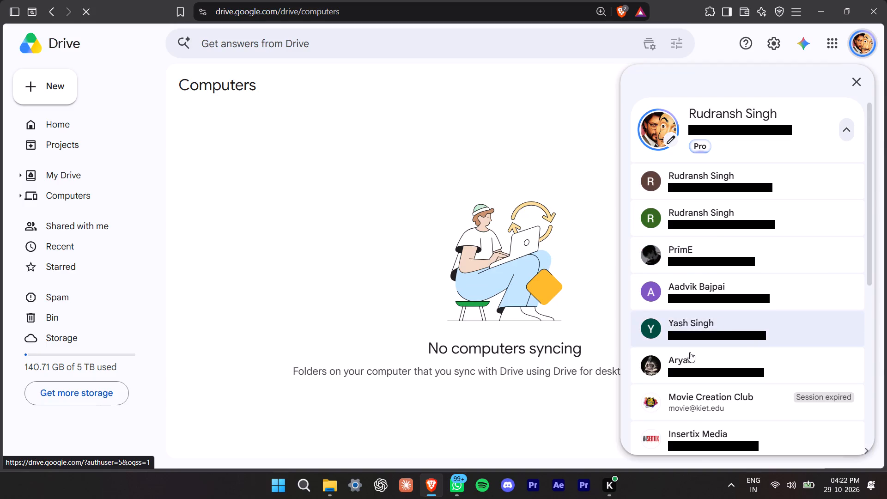
pyautogui.scroll(-3, 690, 352)
pyautogui.scroll(1, 707, 302)
pyautogui.click(704, 265)
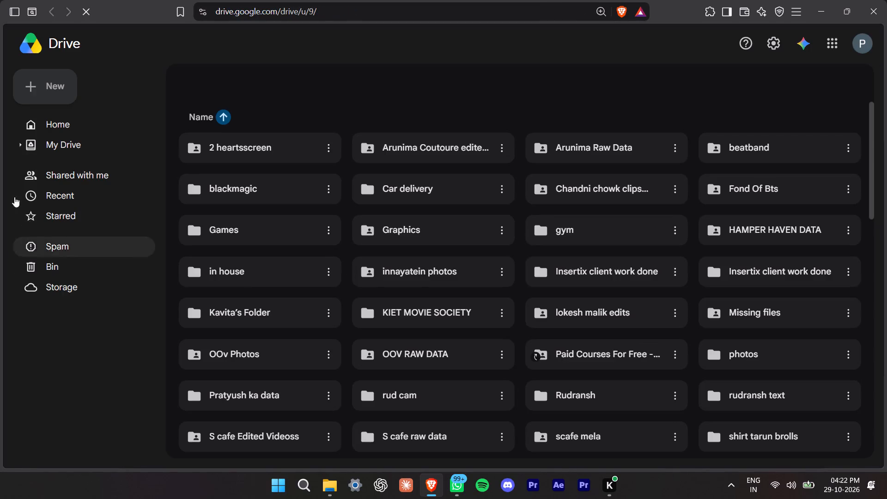
# Search Drive for "lo" and open the client's edits folder.
pyautogui.click(484, 37)
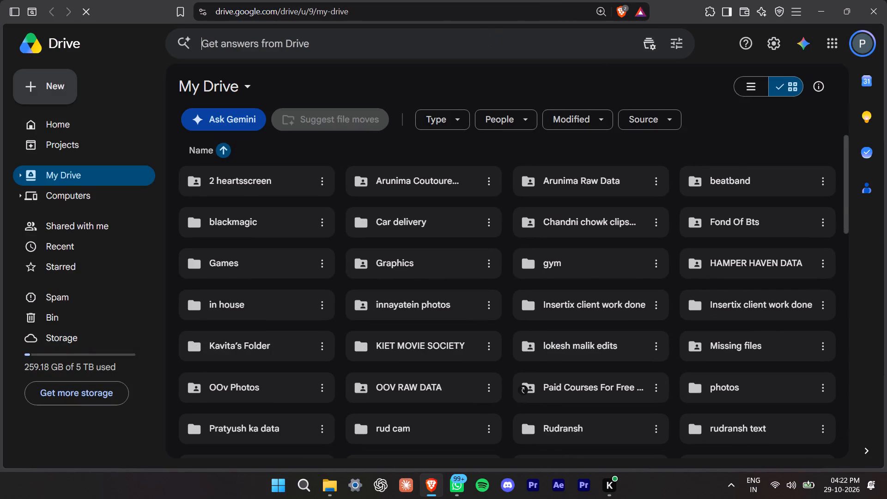
pyautogui.write('lo')
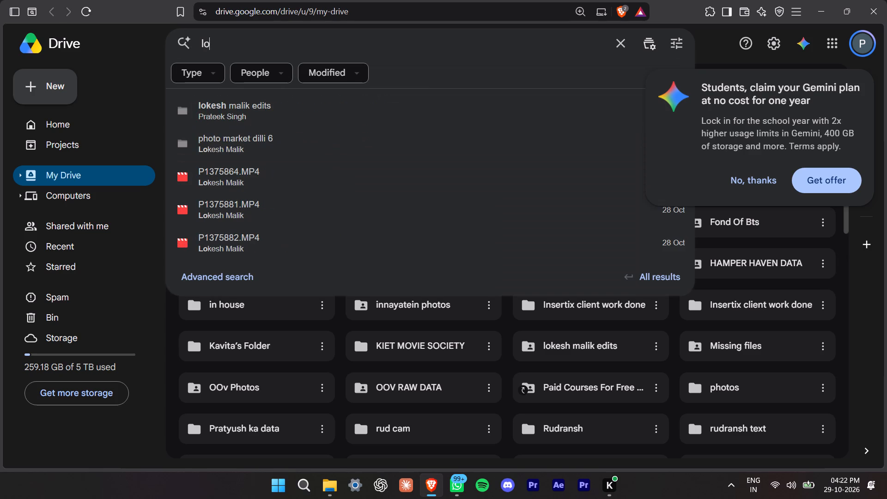
pyautogui.click(313, 109)
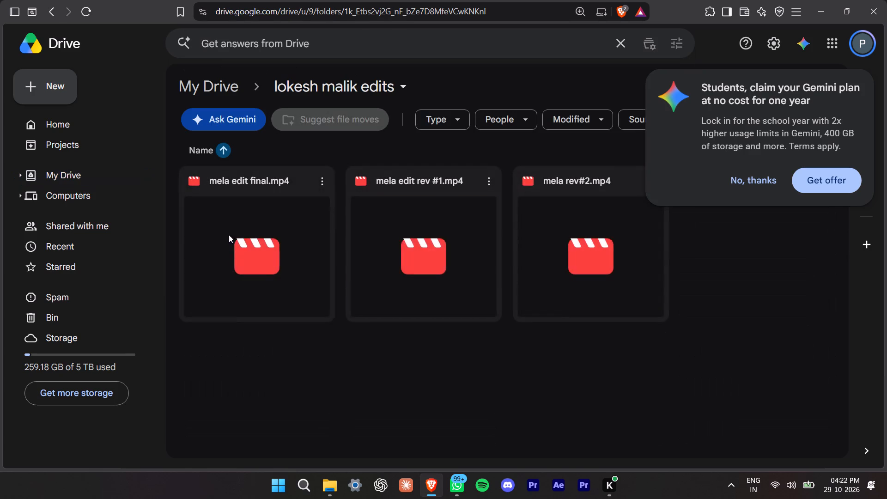
pyautogui.click(621, 355)
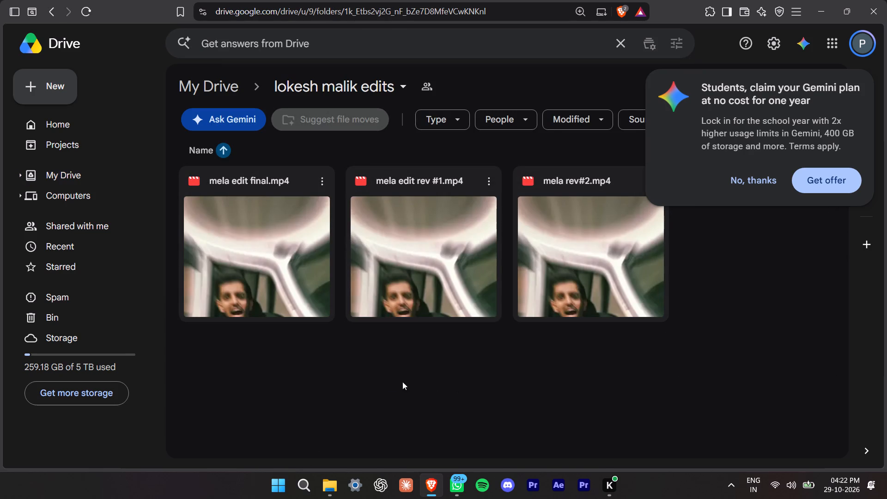
# Move mela edit final.mp4 and mela edit rev #1.mp4 from the client's edits folder to the bin.
pyautogui.moveTo(383, 383); pyautogui.dragTo(244, 306)
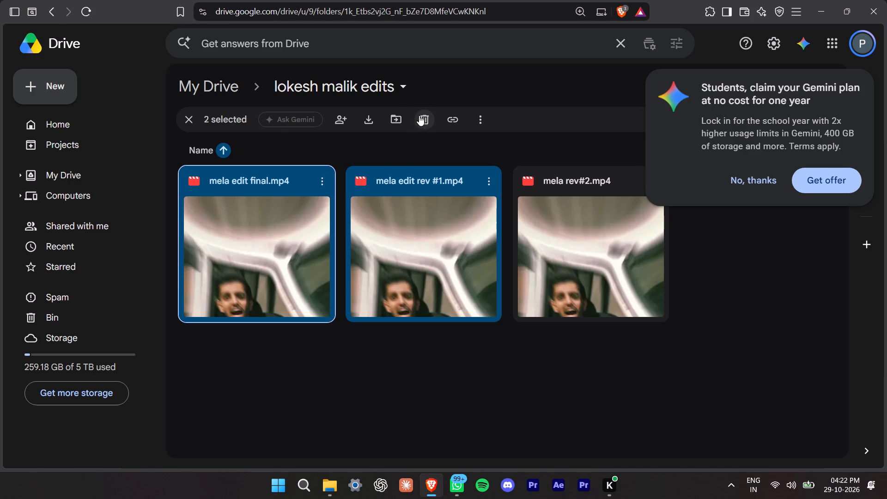
pyautogui.click(419, 117)
# Upload photo market #1.mp4 from the Edited Videos folder to the client's Drive folder, and dismiss the Gemini offer.
pyautogui.click(334, 498)
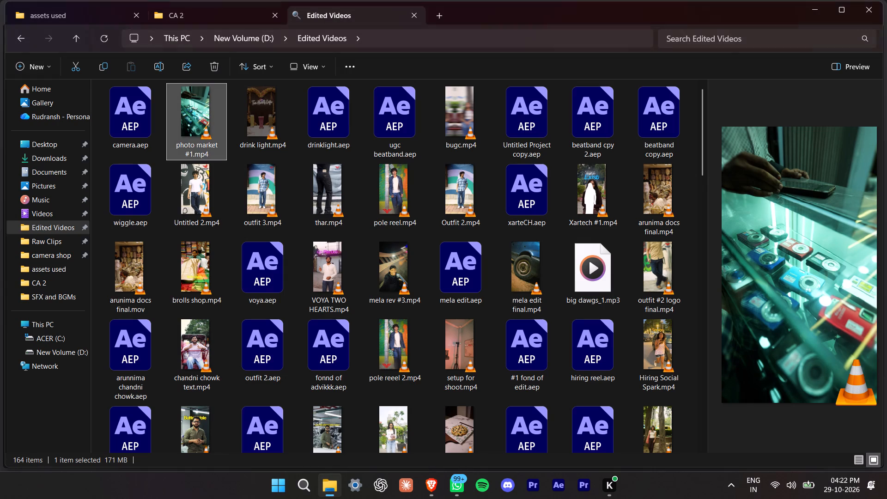
pyautogui.click(182, 89)
pyautogui.moveTo(182, 89); pyautogui.dragTo(465, 391)
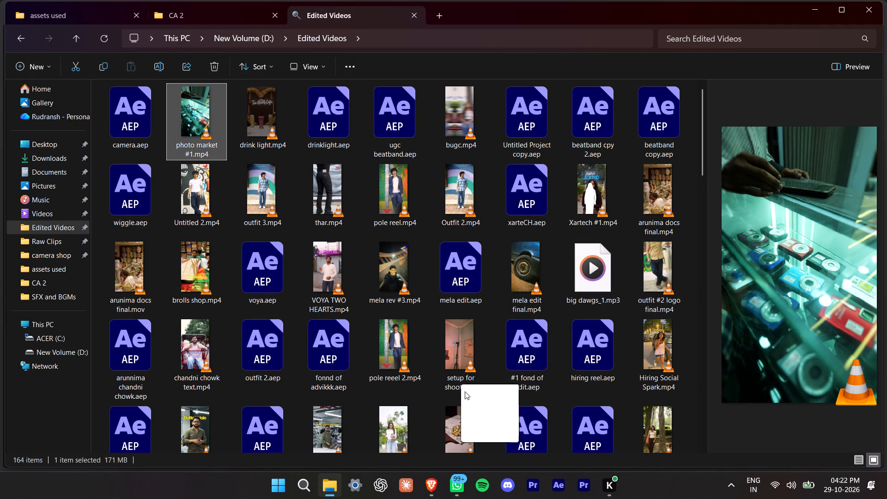
pyautogui.moveTo(465, 391); pyautogui.dragTo(411, 251)
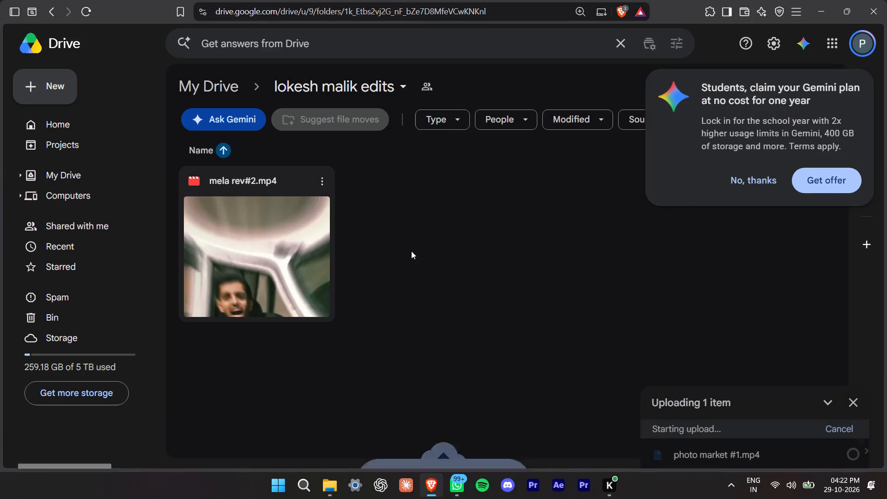
pyautogui.click(765, 175)
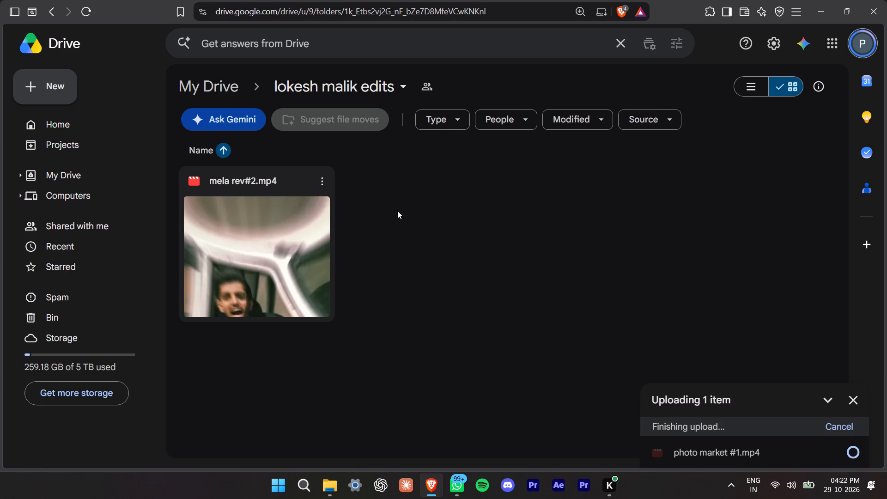
# Copy the sharing link of the uploaded photo market #1.mp4.
pyautogui.click(491, 180)
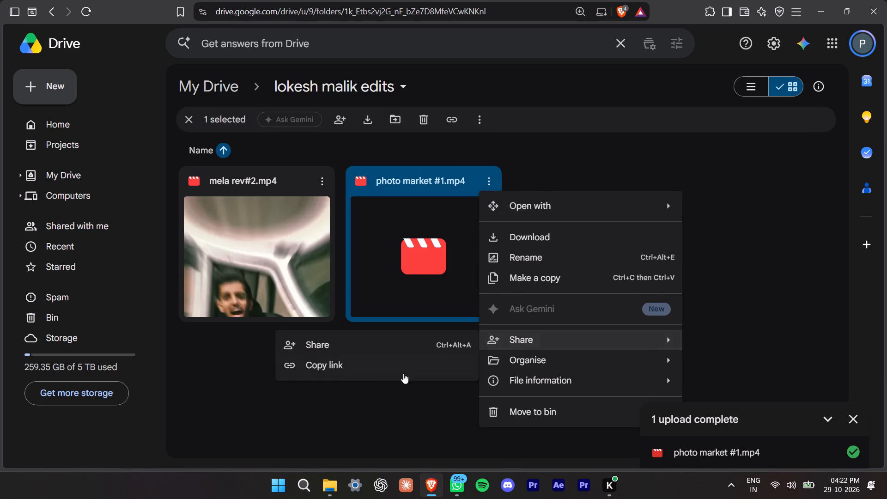
pyautogui.click(382, 369)
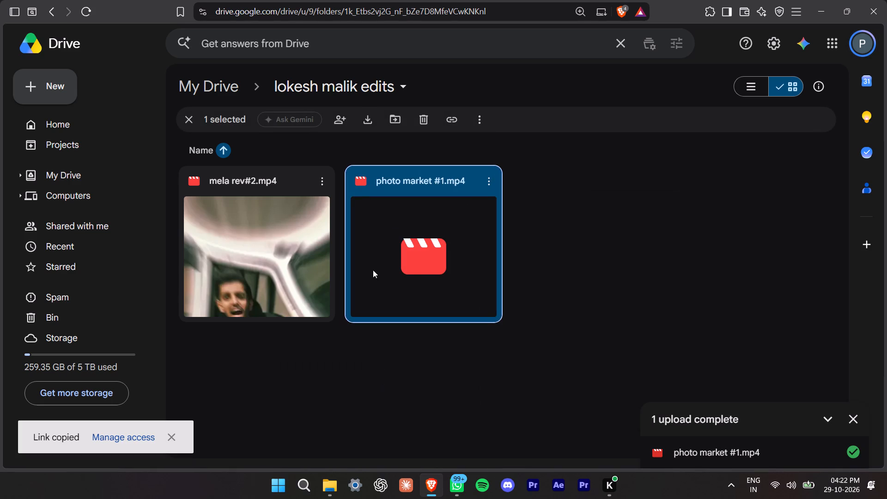
# Check the sharing settings of the client's edits folder.
pyautogui.rightClick(357, 92)
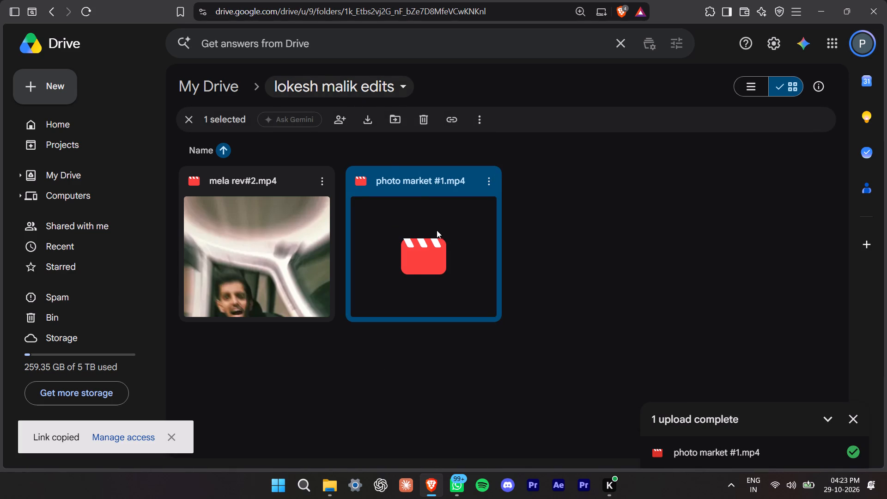
pyautogui.rightClick(366, 85)
pyautogui.rightClick(366, 85)
pyautogui.click(493, 249)
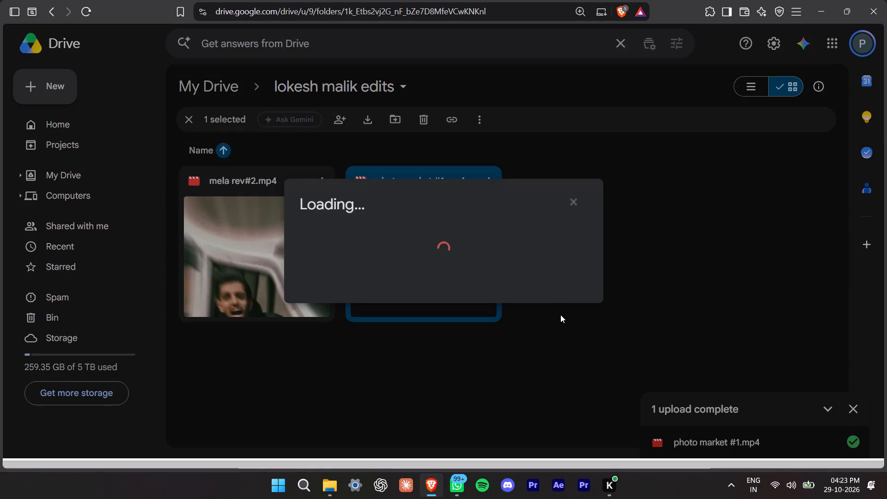
pyautogui.click(554, 349)
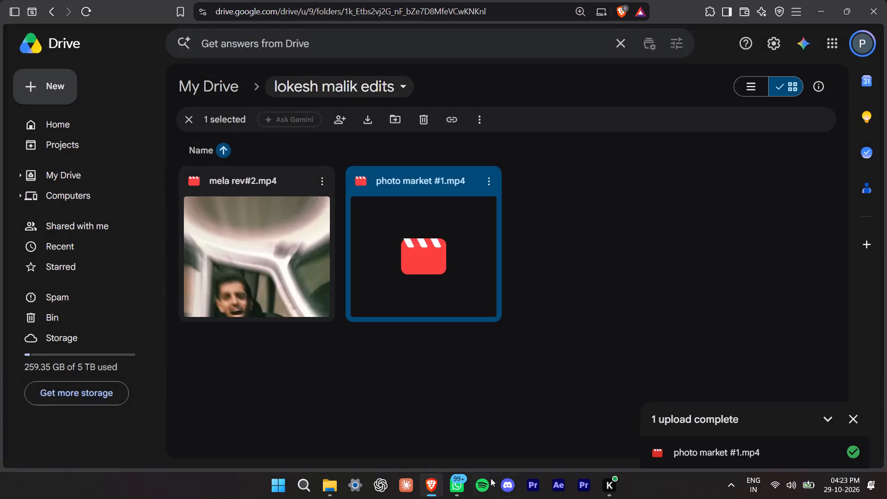